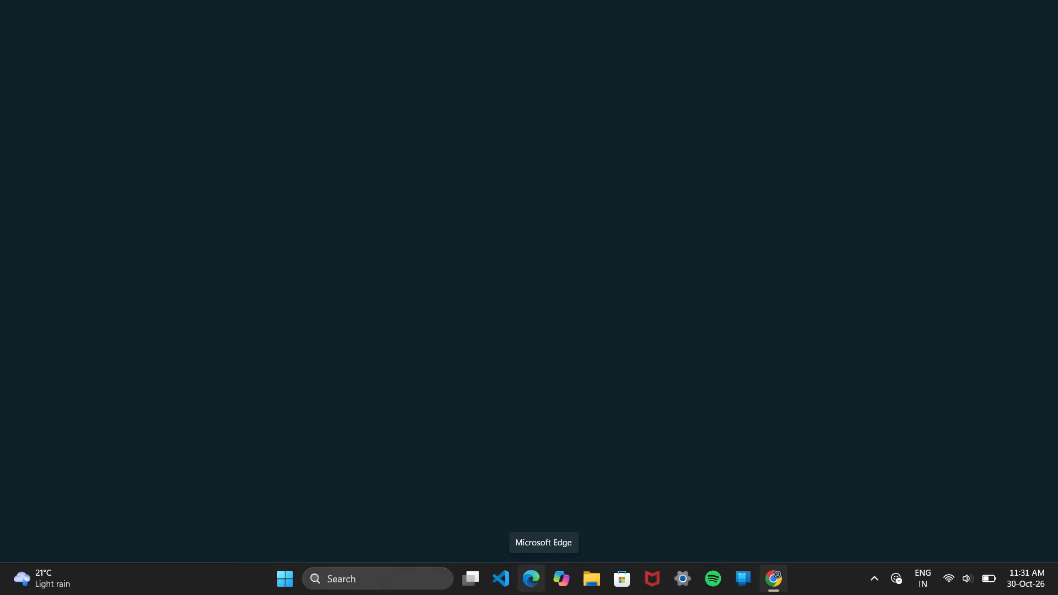
In Figma, copy the "see more" text from MacBook Air - 2 onto the cyan rectangle in MacBook Air - 4, at about X 1050, Y 737.
click(793, 299)
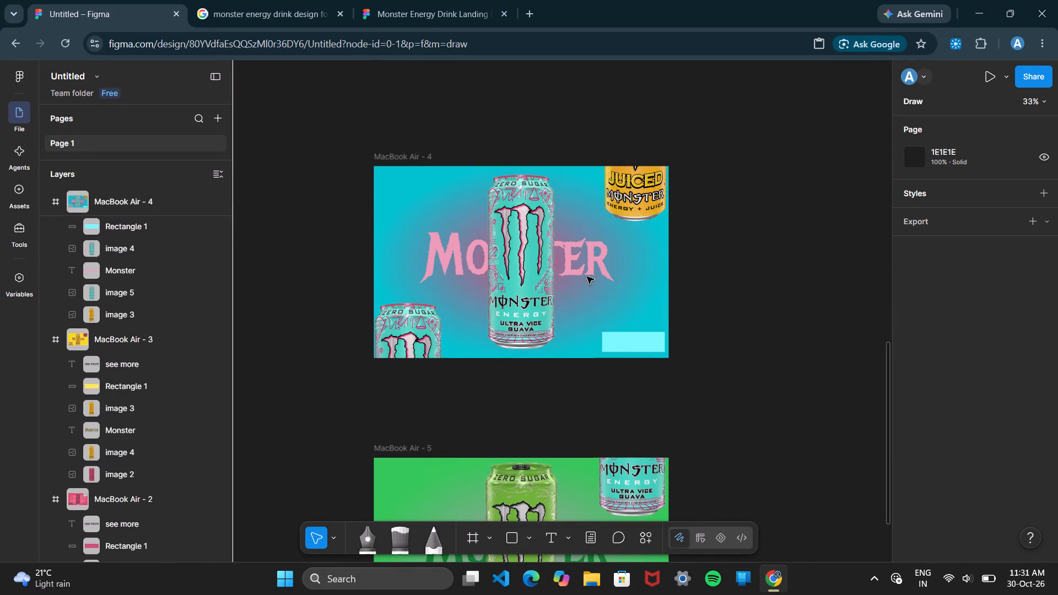
scroll(603, 123, up, 4)
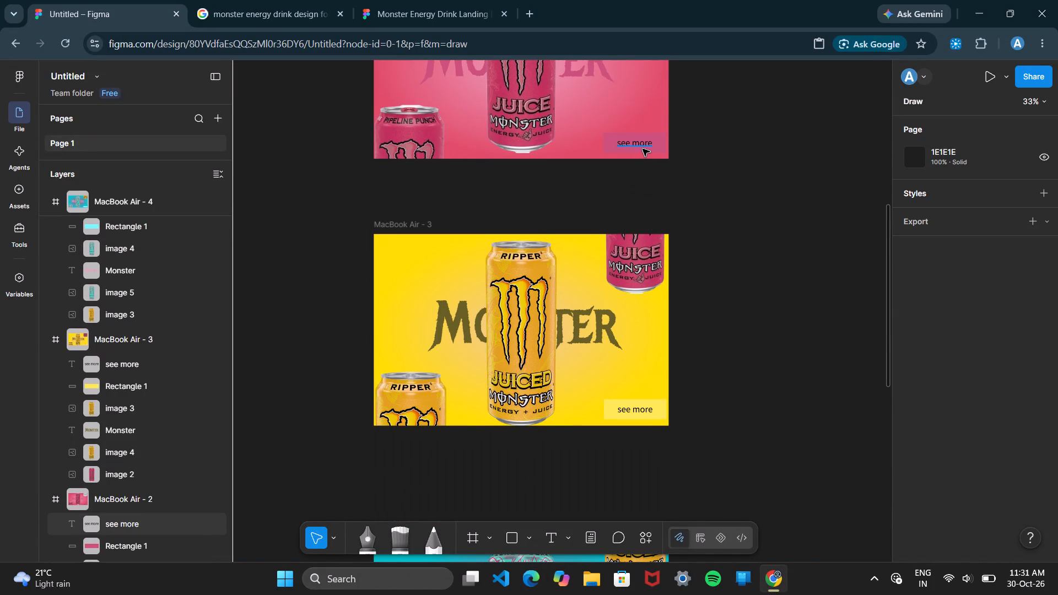
right_click(643, 149)
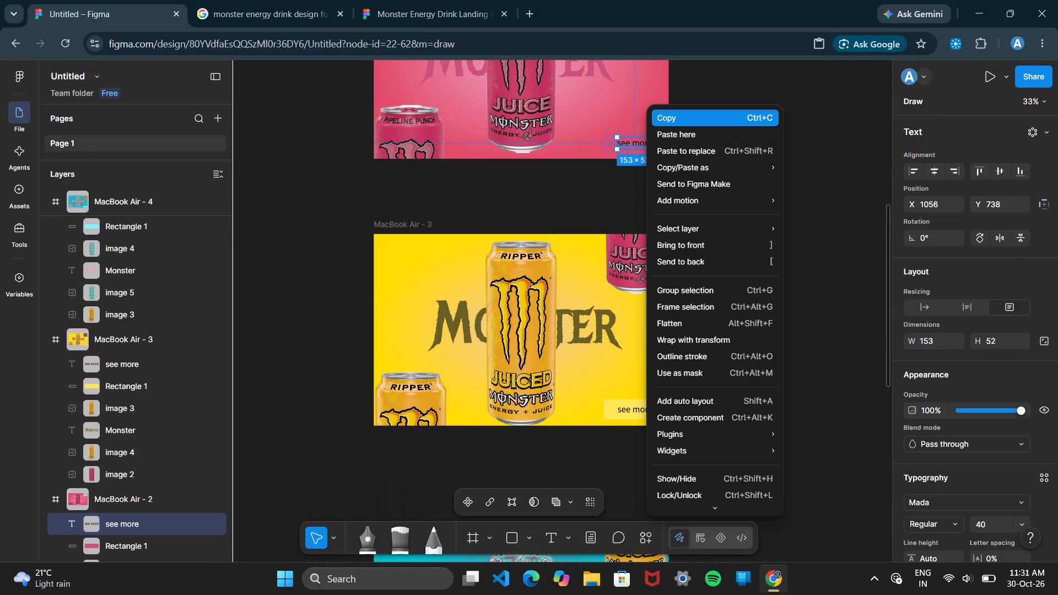
click(672, 122)
scroll(650, 300, down, 4)
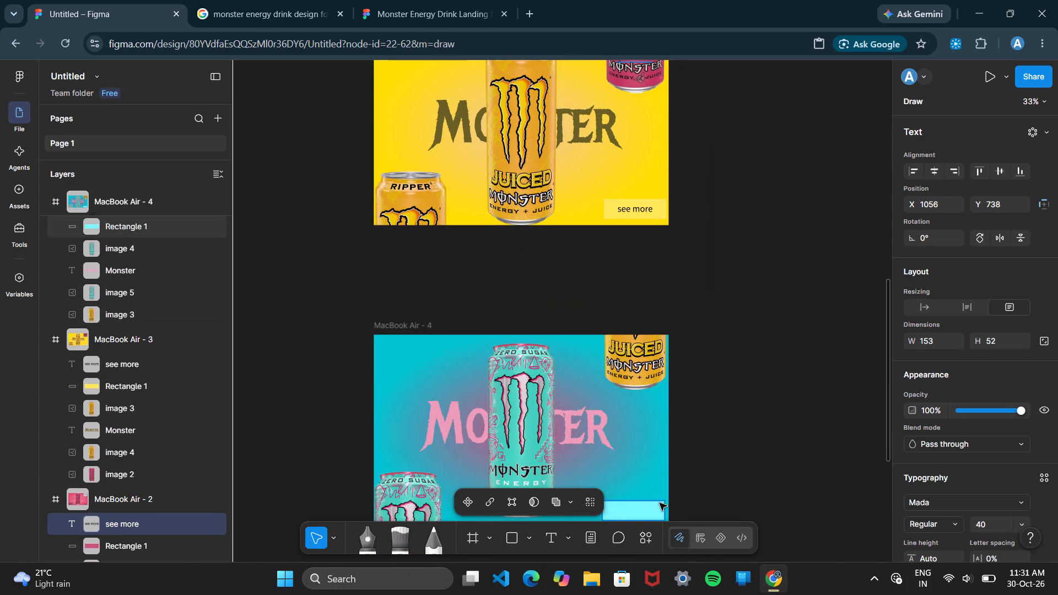
scroll(660, 503, down, 2)
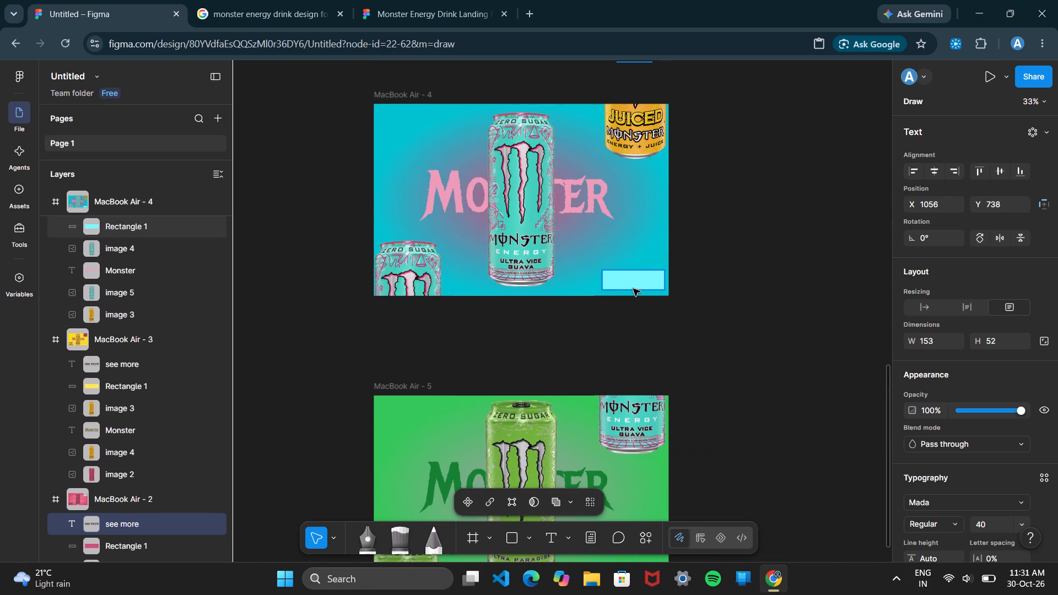
key(ctrl+v)
drag(571, 312, 630, 285)
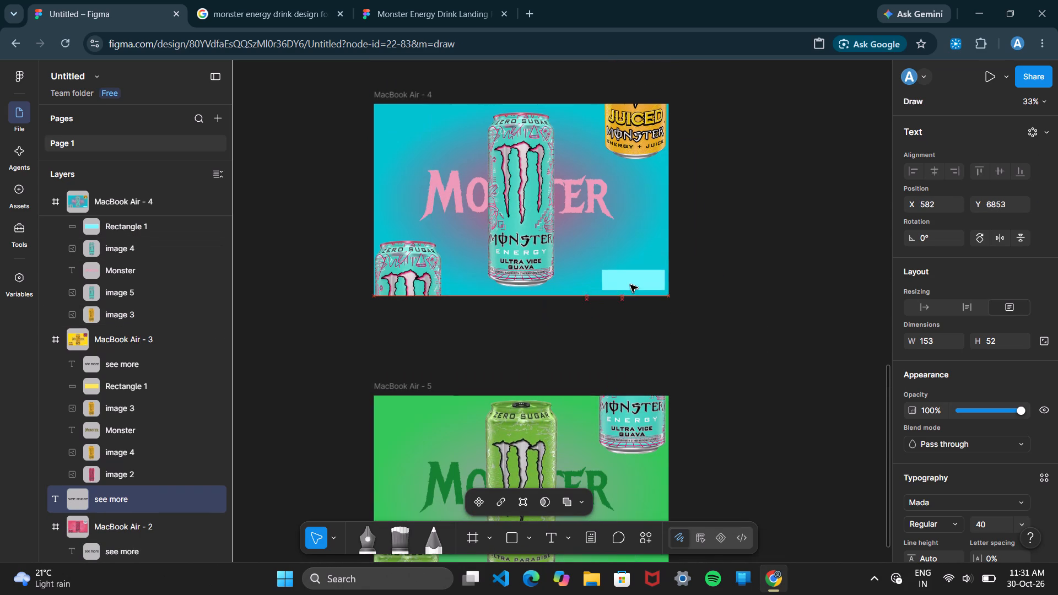
drag(630, 285, 641, 279)
click(633, 366)
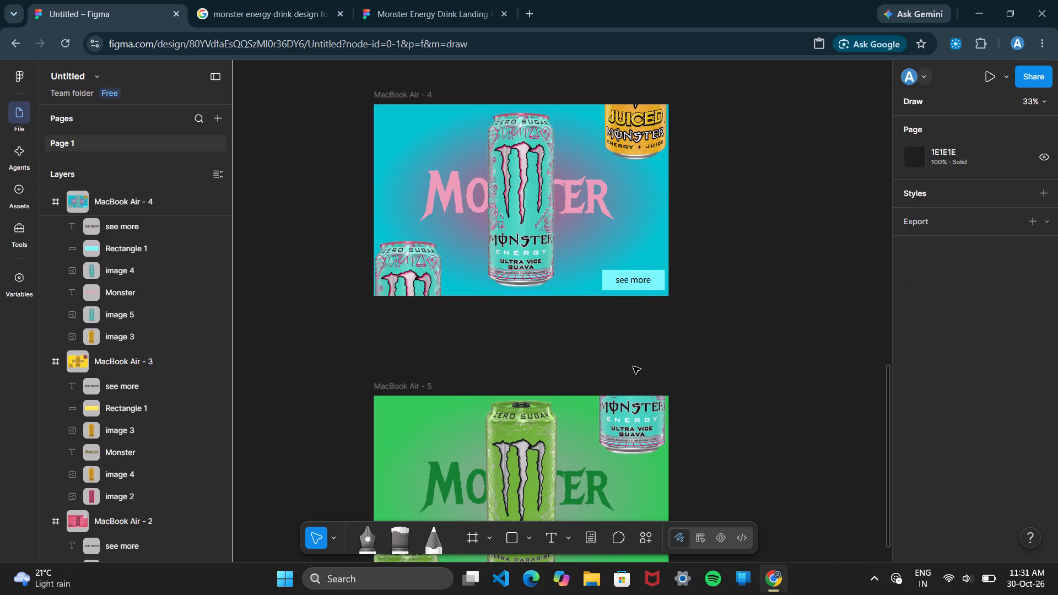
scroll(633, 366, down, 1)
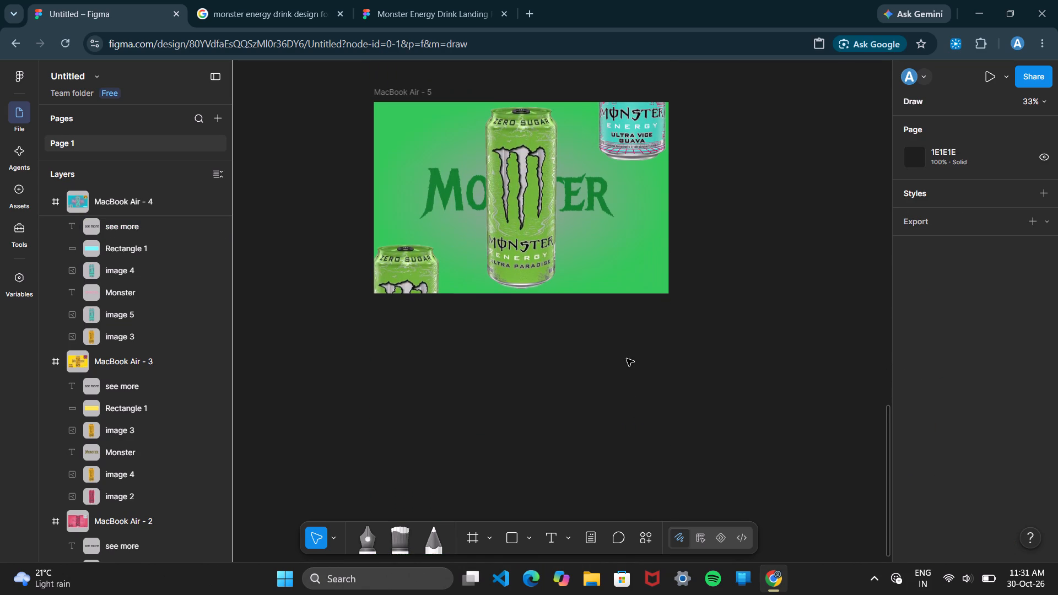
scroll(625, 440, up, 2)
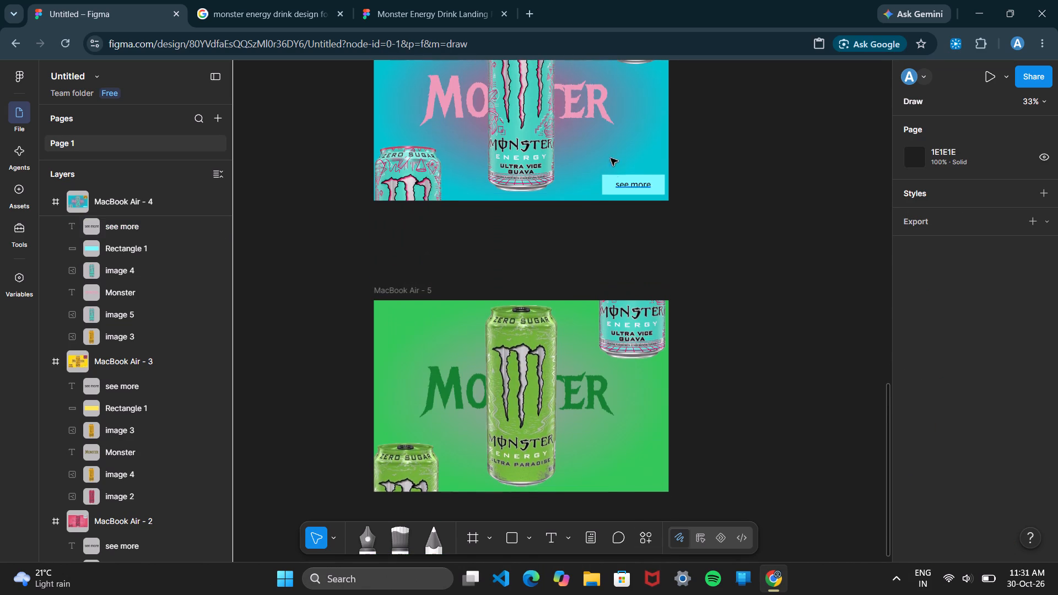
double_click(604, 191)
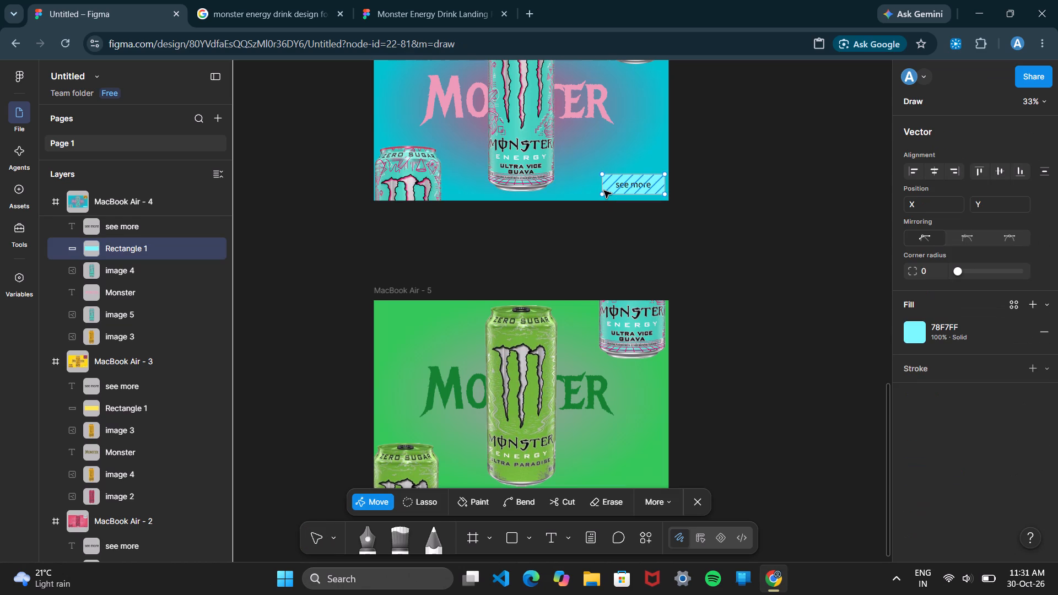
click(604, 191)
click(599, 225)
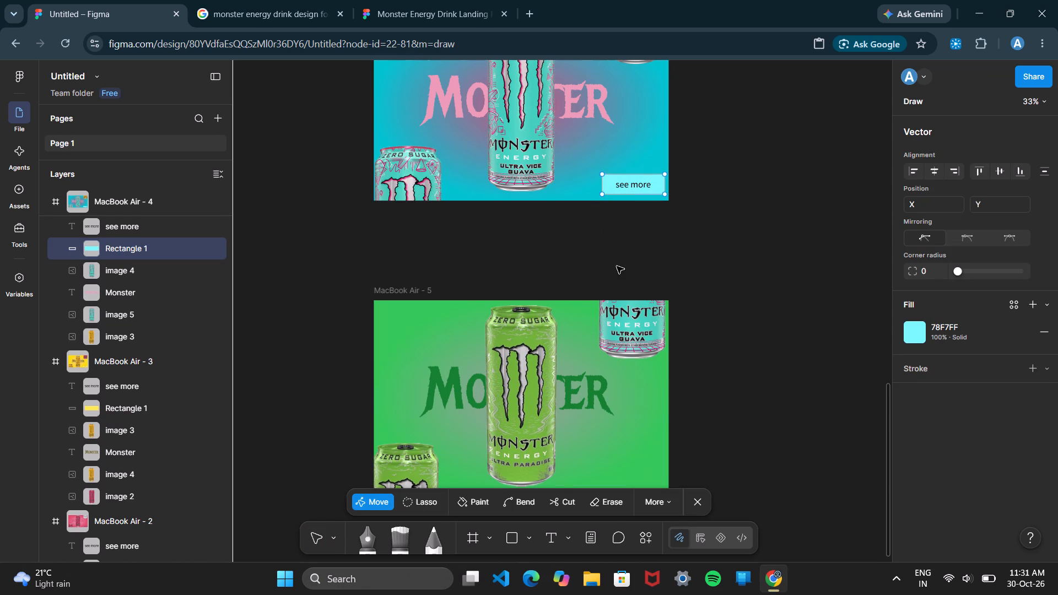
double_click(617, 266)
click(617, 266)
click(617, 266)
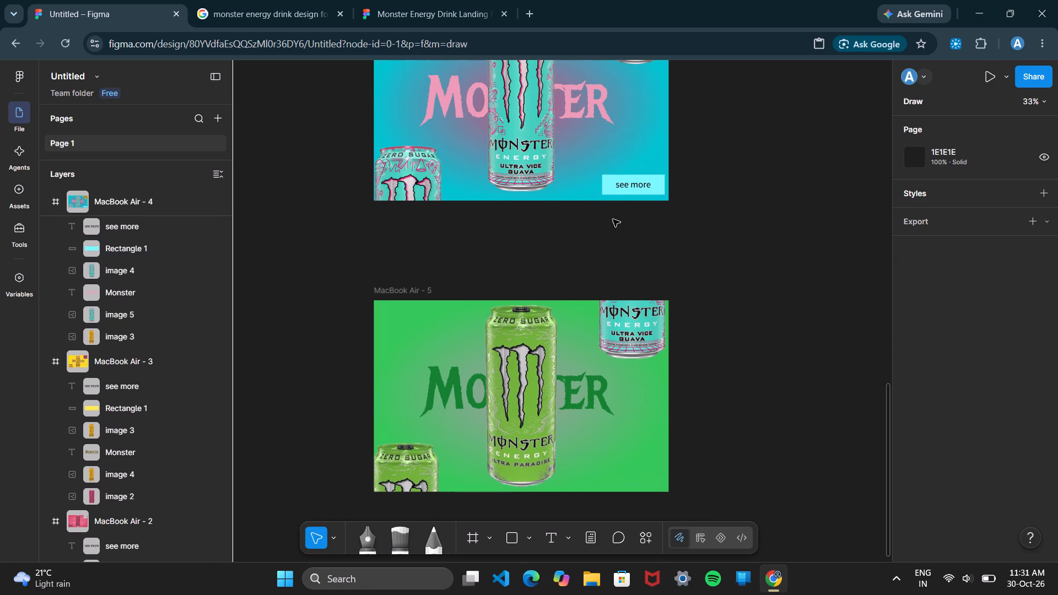
Copy the cyan button rectangle from MacBook Air - 4 into the lower-right corner of MacBook Air - 5, at about X 986, Y 708.
click(612, 193)
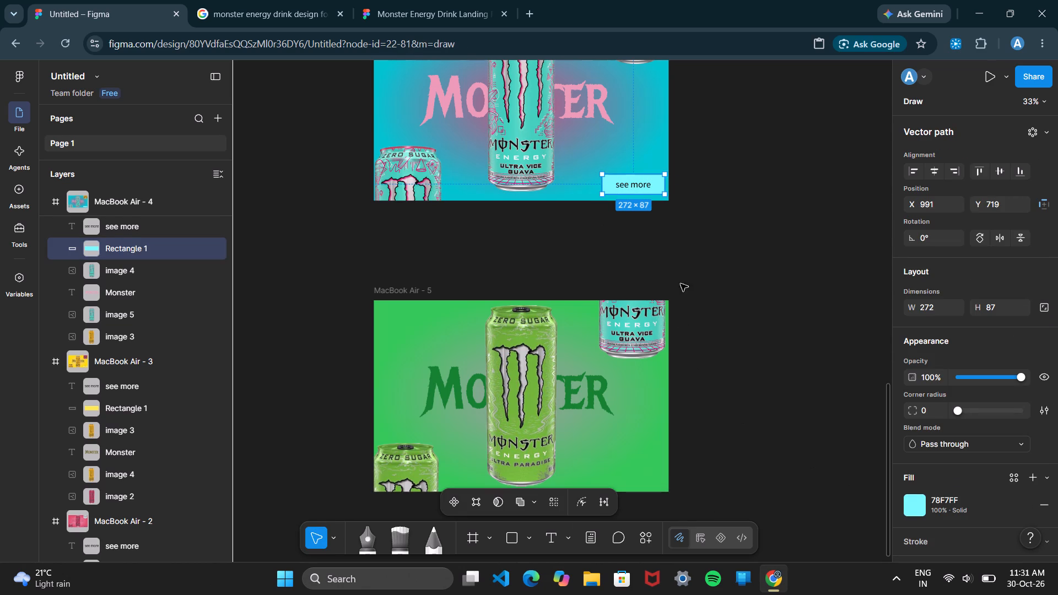
right_click(721, 307)
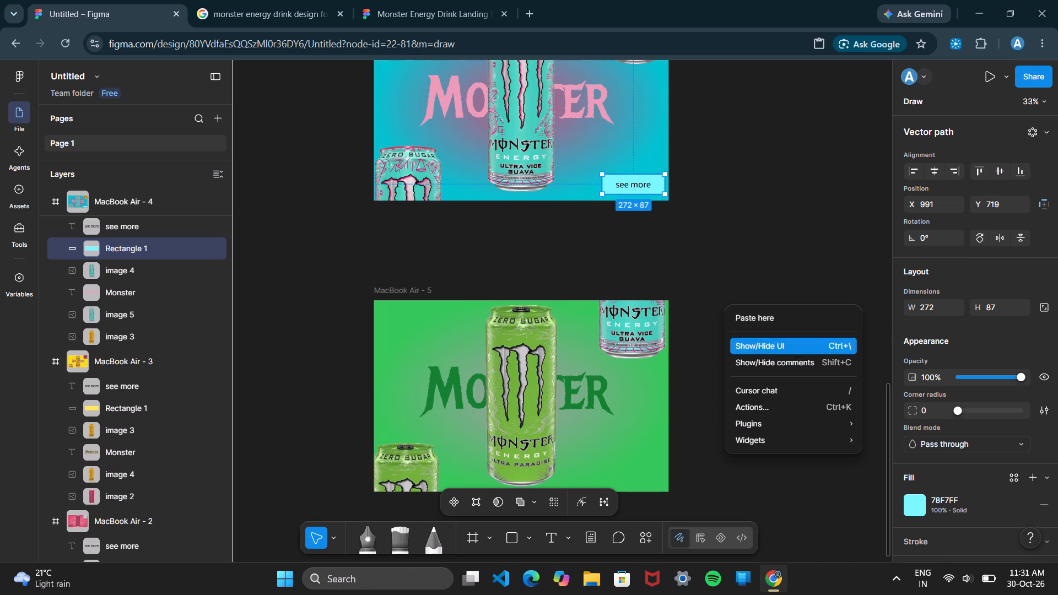
right_click(615, 181)
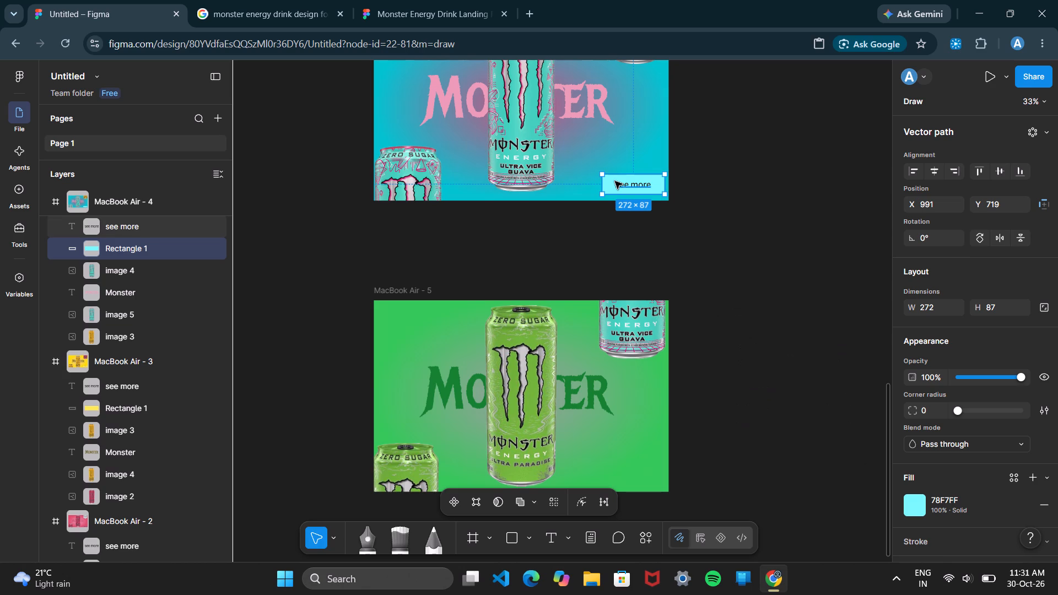
right_click(609, 181)
click(631, 111)
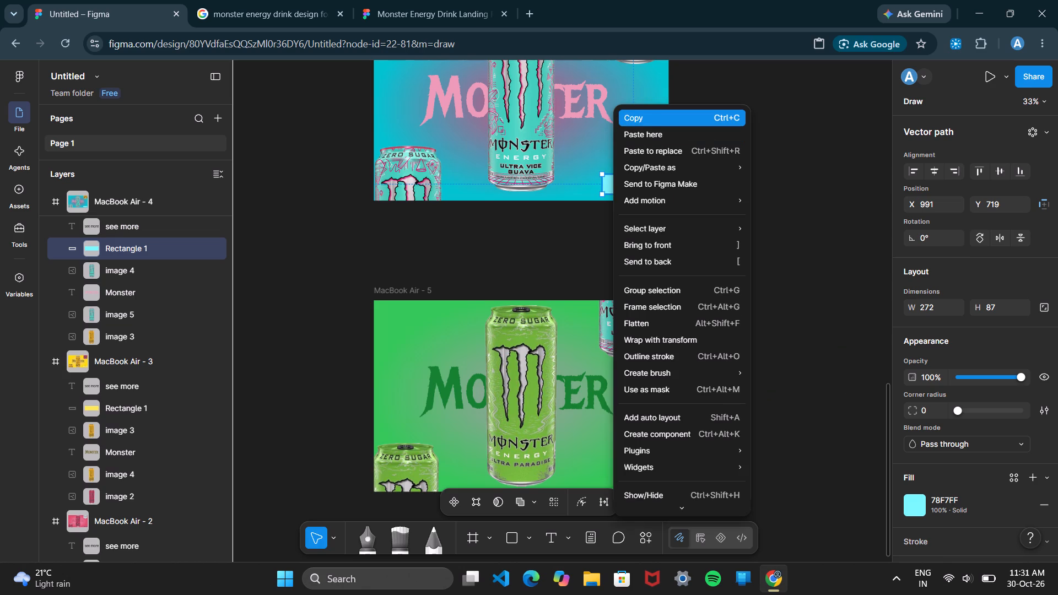
right_click(788, 301)
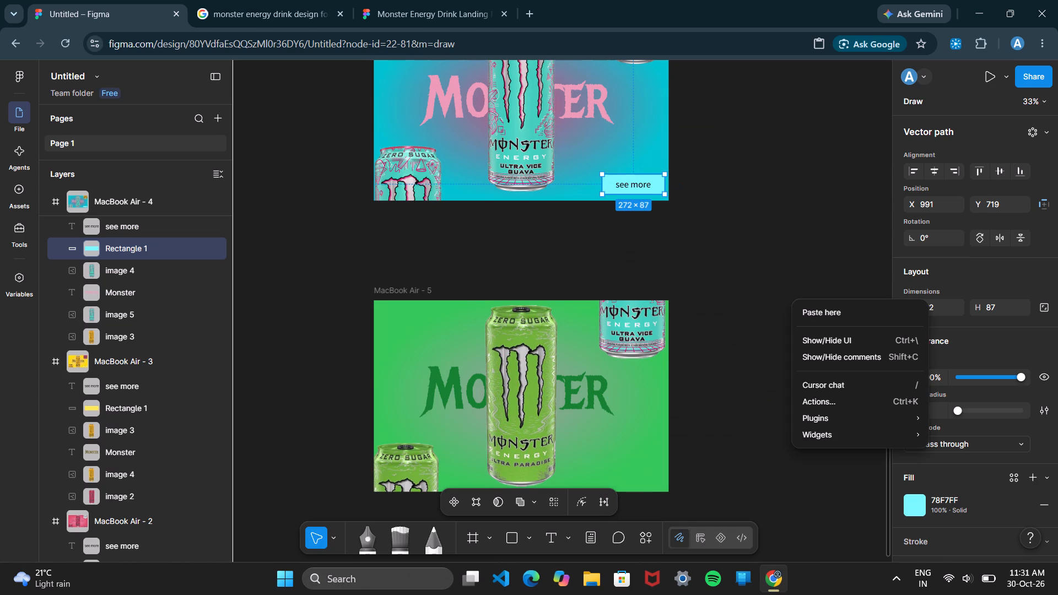
click(851, 309)
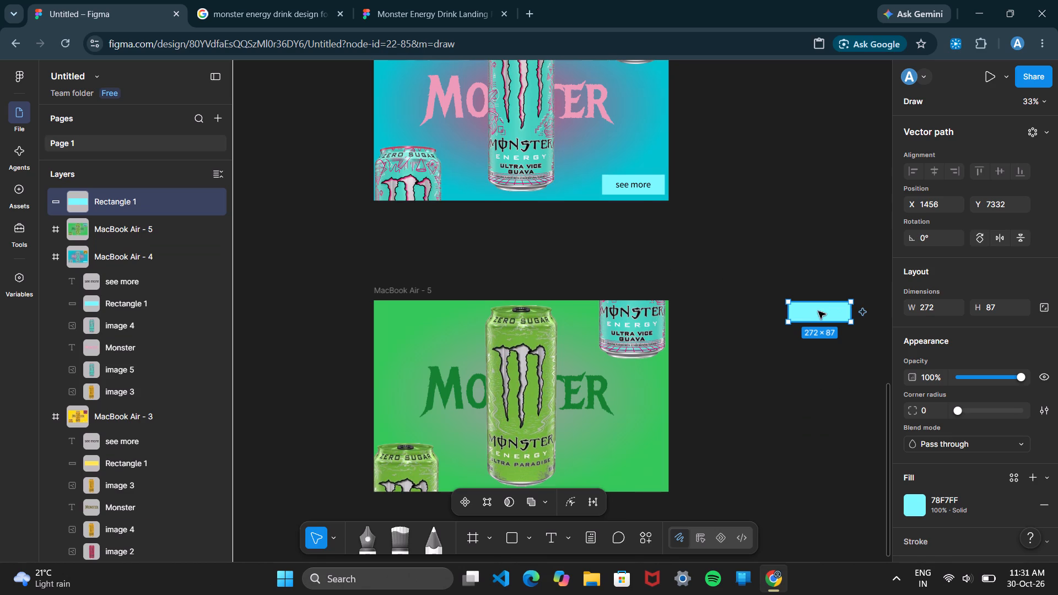
drag(817, 311, 636, 472)
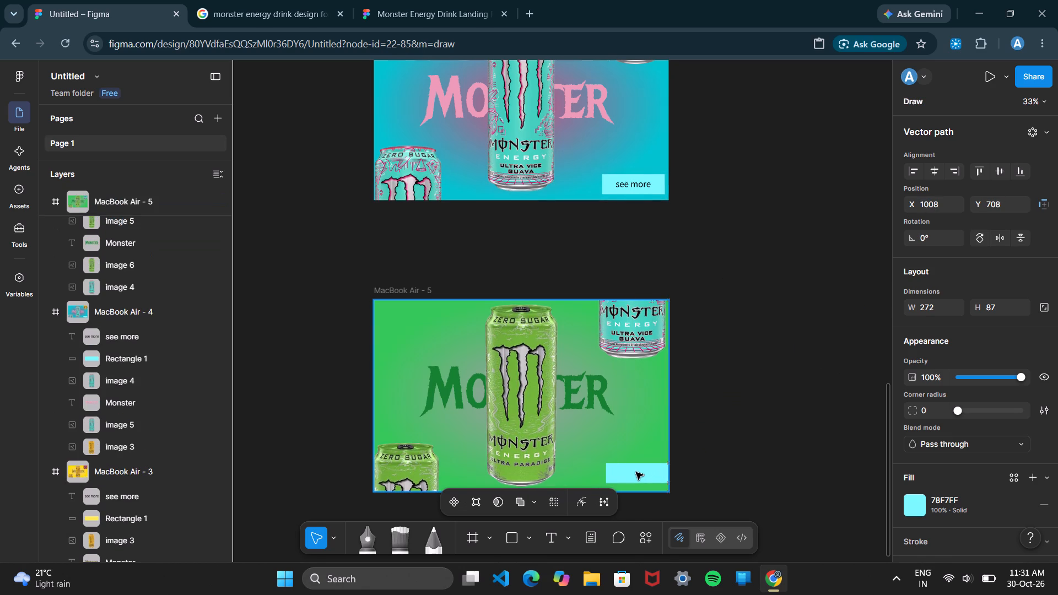
drag(636, 472, 634, 472)
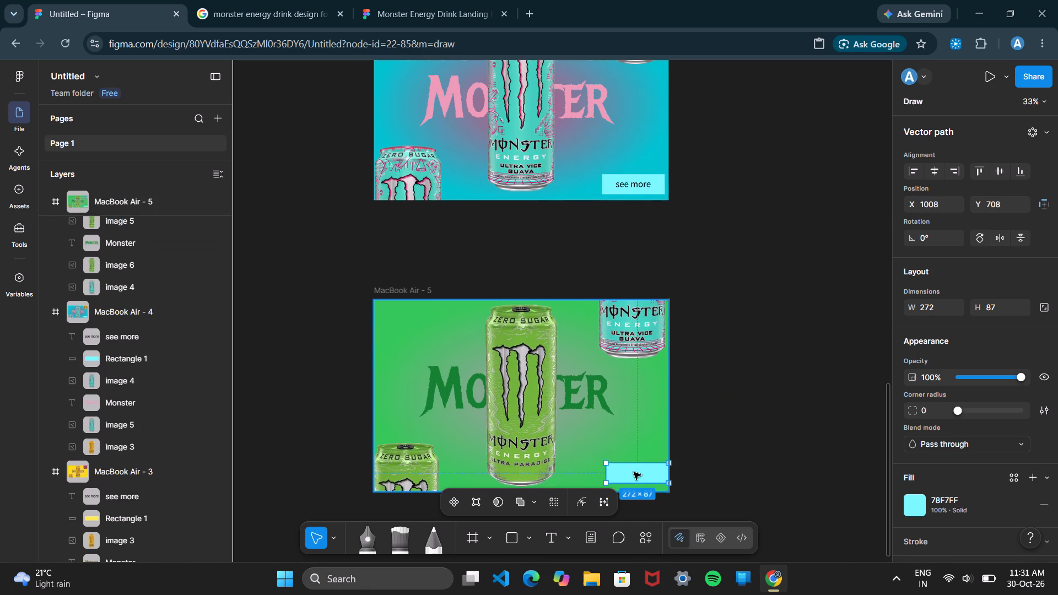
drag(634, 472, 629, 470)
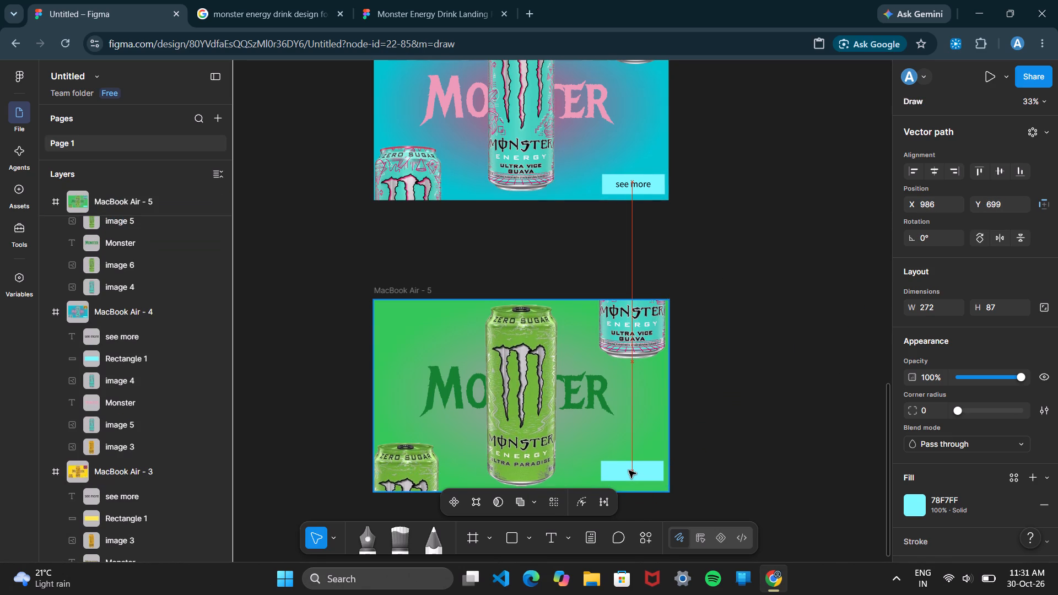
drag(629, 470, 632, 472)
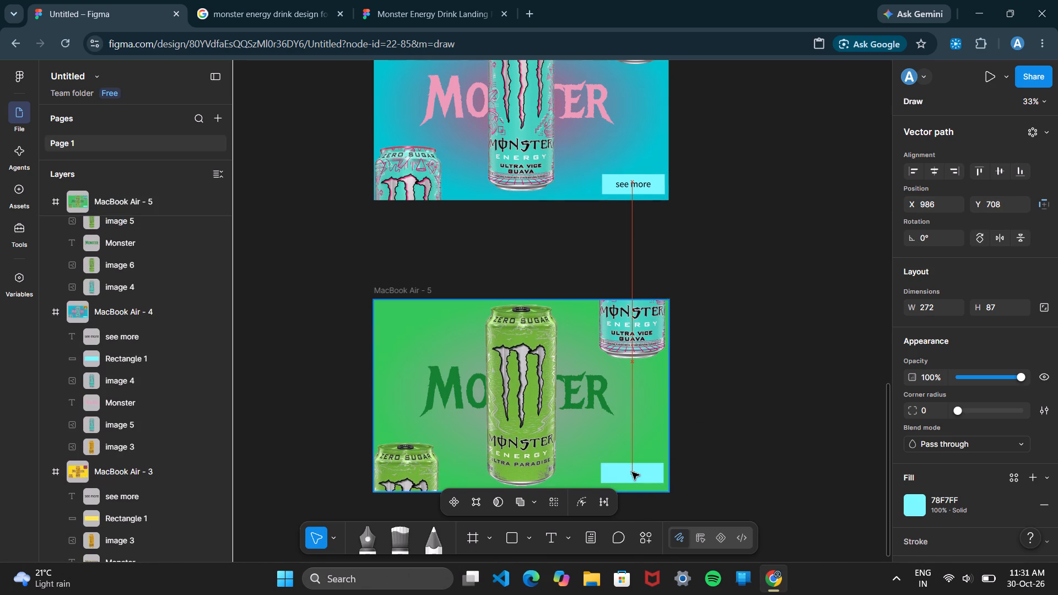
drag(632, 472, 631, 473)
click(793, 461)
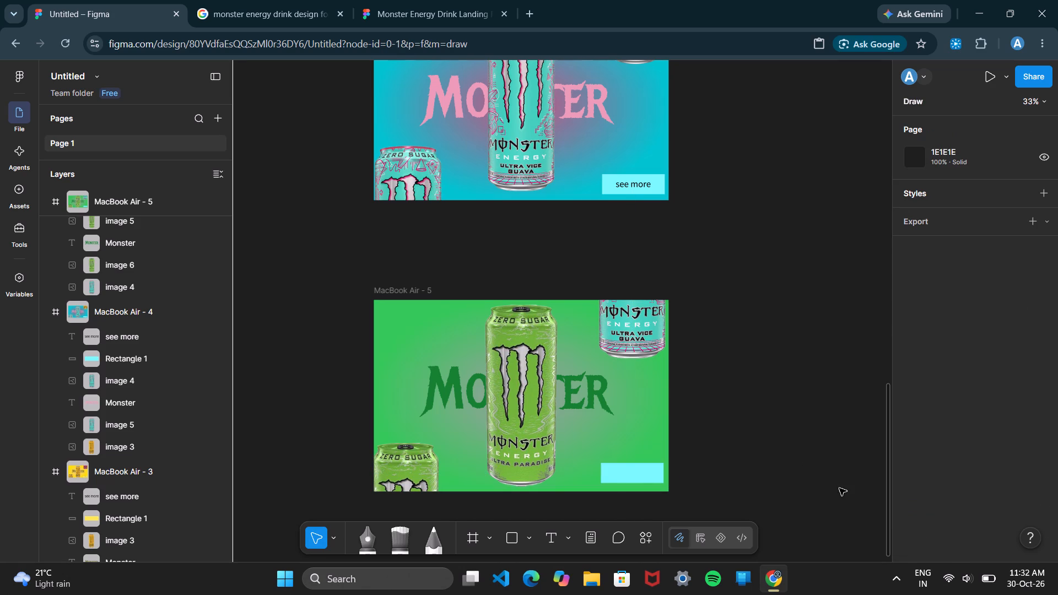
Change the fill of the button rectangle in MacBook Air - 5 to light green 61F887.
click(654, 474)
click(917, 509)
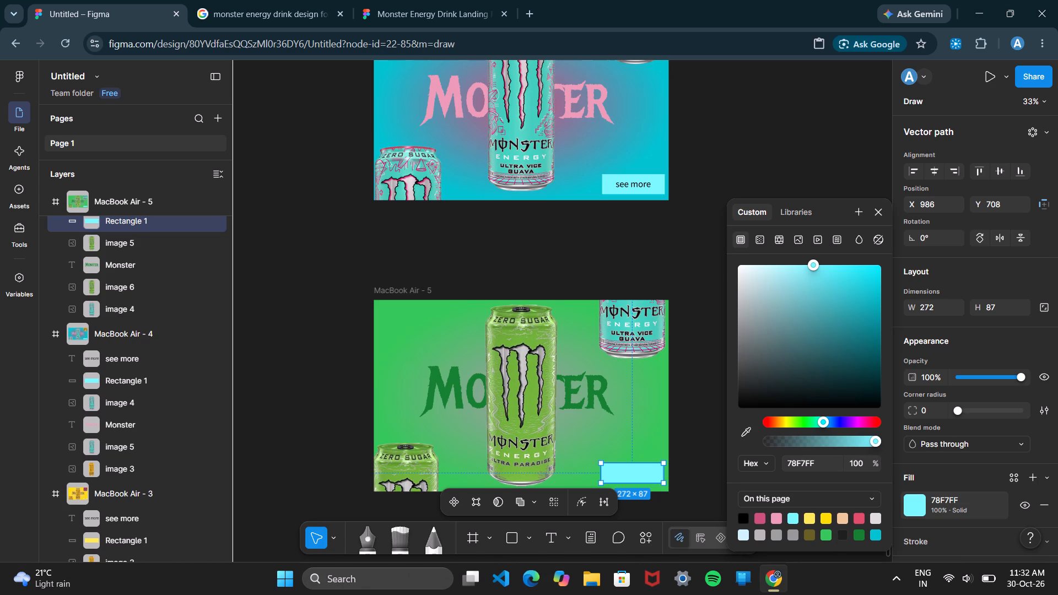
click(825, 538)
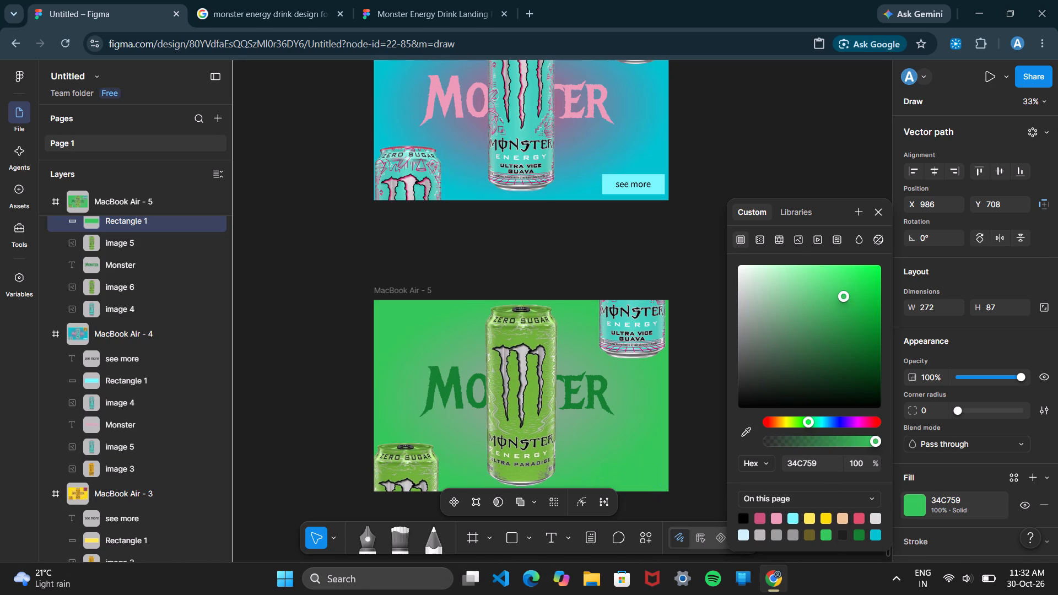
drag(841, 297, 815, 271)
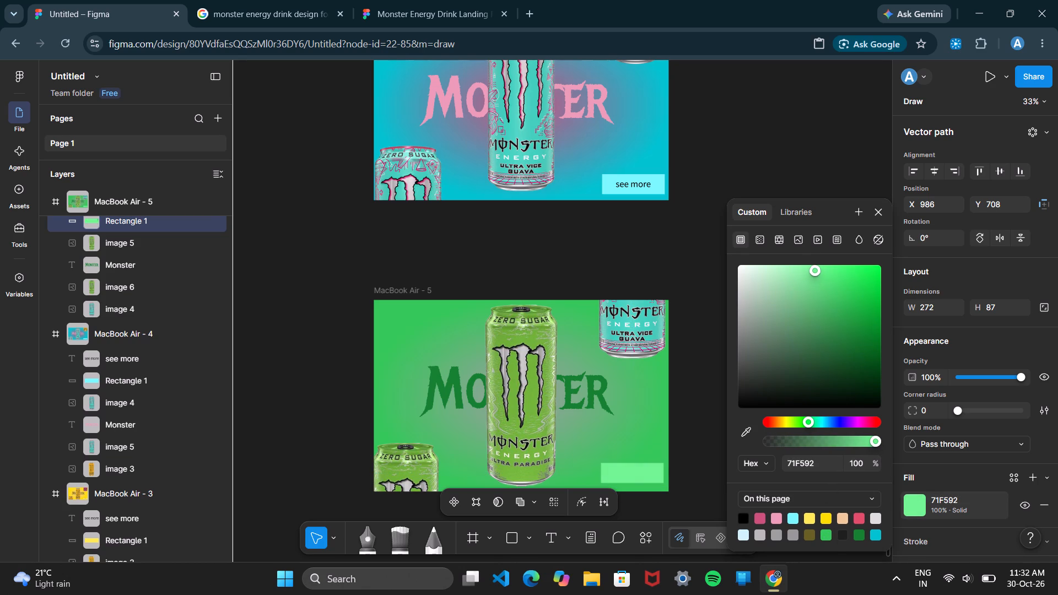
drag(815, 271, 825, 269)
click(713, 307)
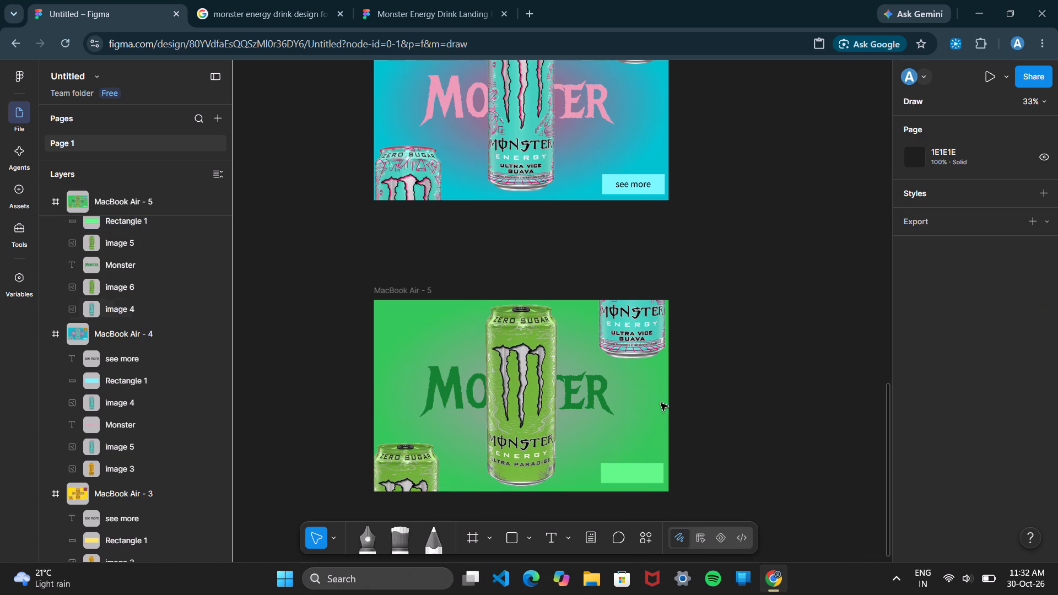
Copy the "see more" text from MacBook Air - 4 onto the light green button rectangle in MacBook Air - 5.
right_click(638, 192)
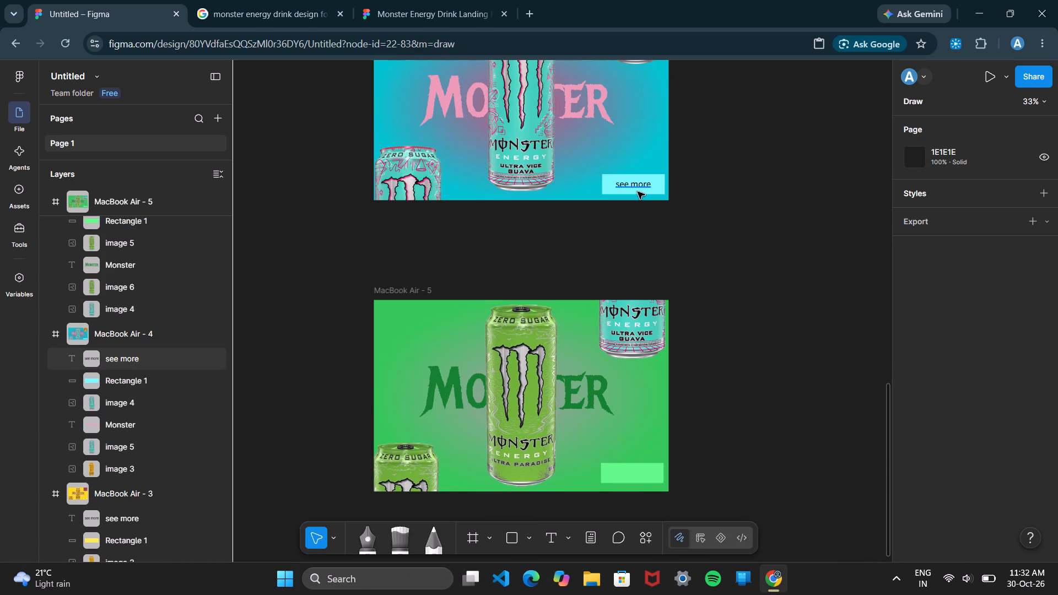
click(682, 110)
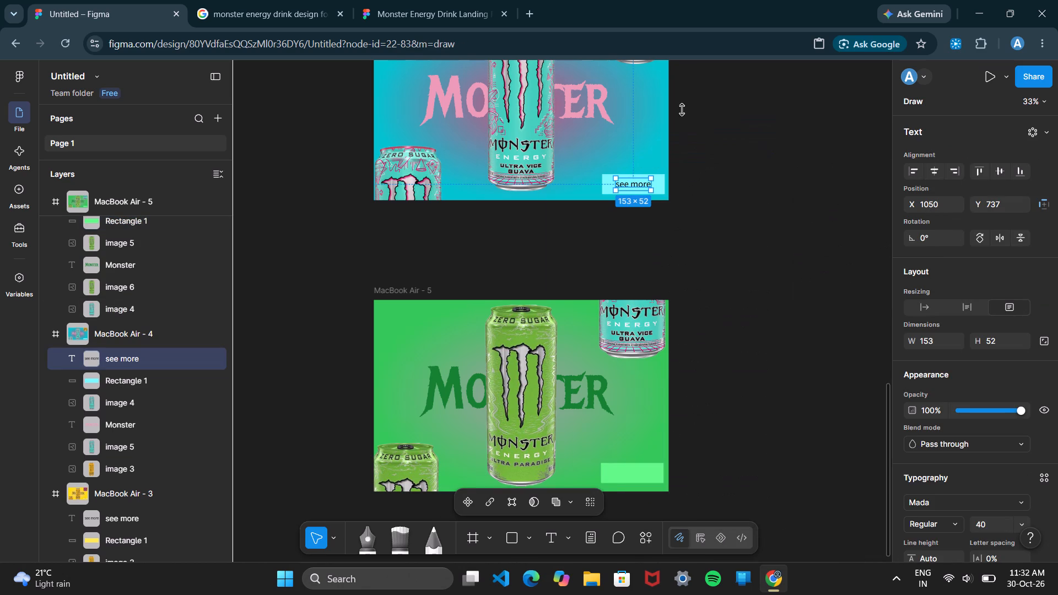
right_click(623, 416)
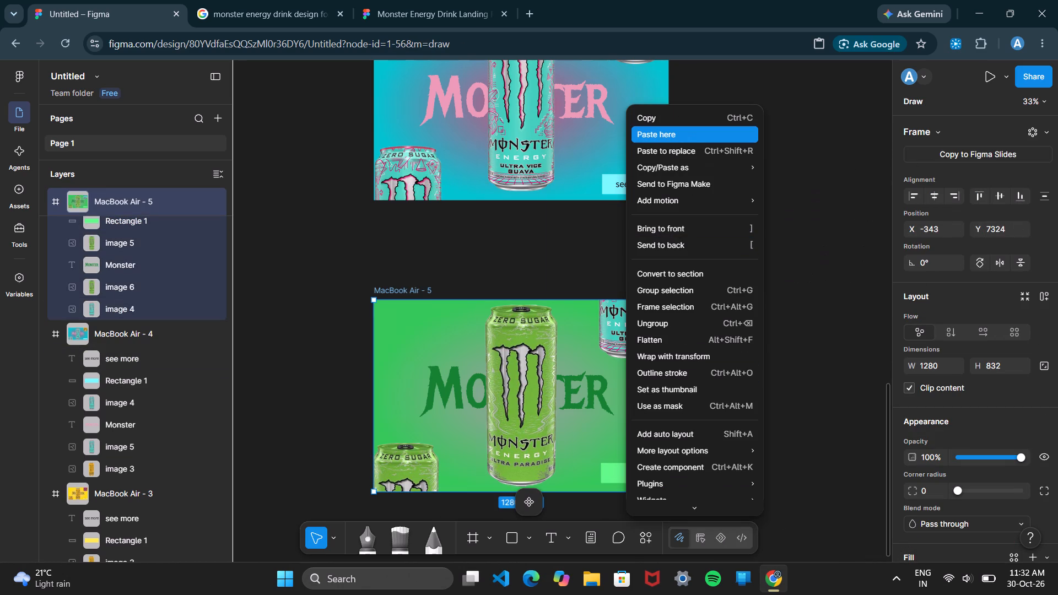
click(647, 135)
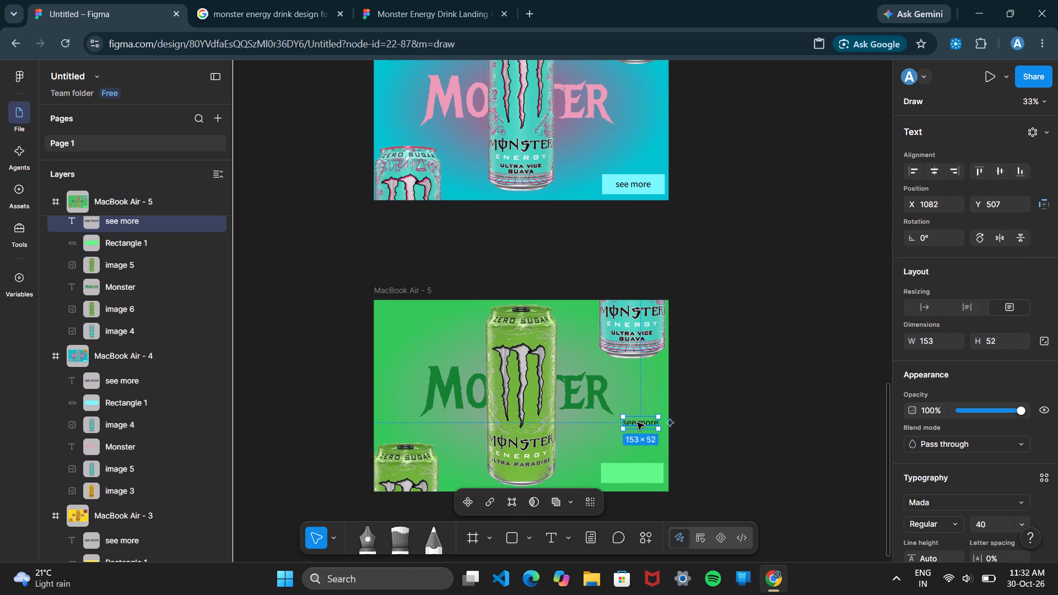
drag(637, 423, 627, 476)
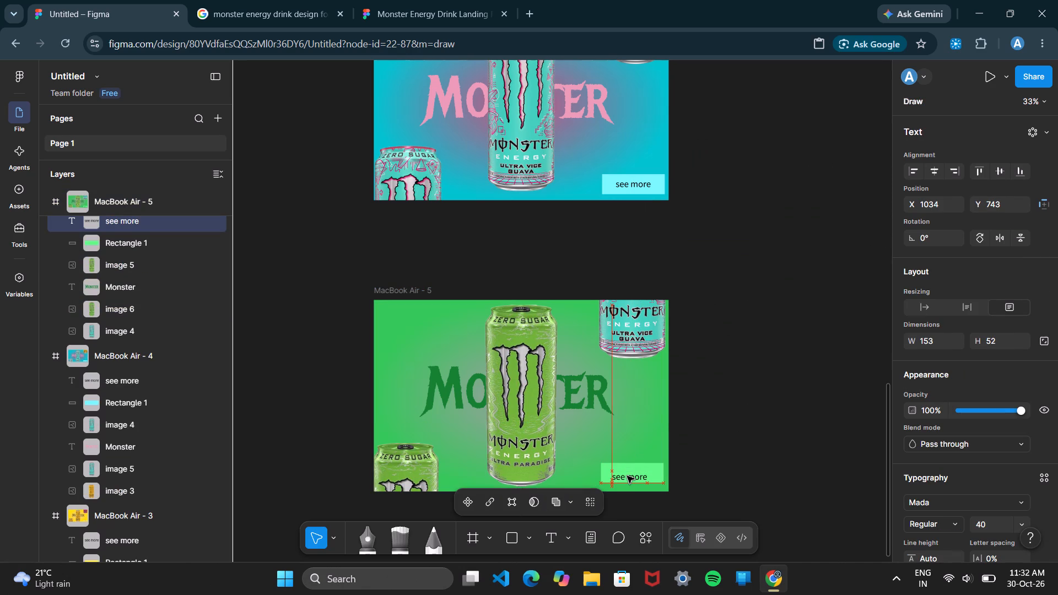
drag(627, 476, 629, 475)
click(677, 335)
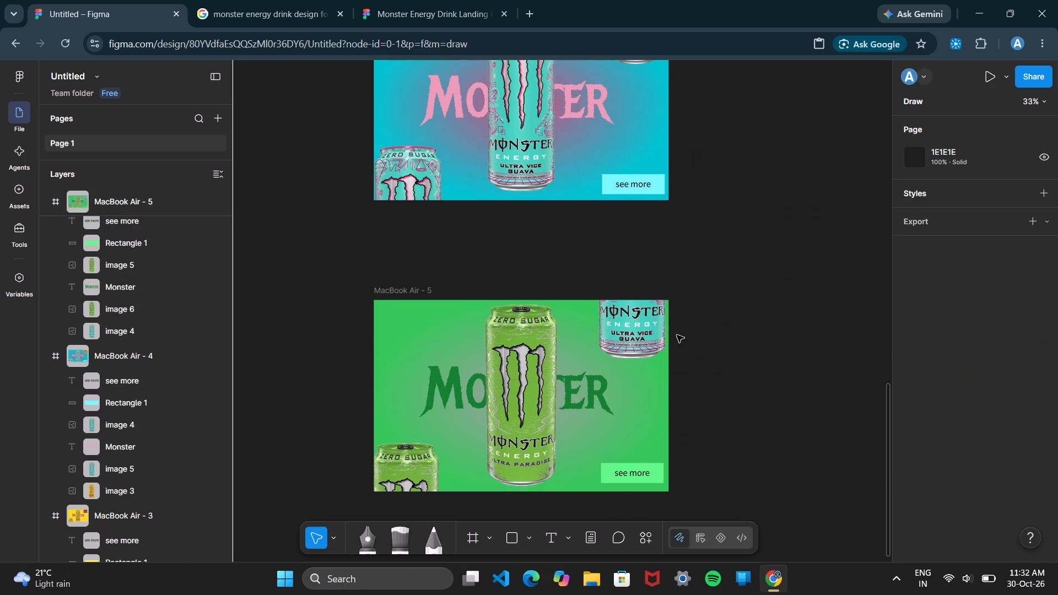
Review the MacBook Air - 2 and 3 frames against the Monster Energy Drink Landing Page Design community reference.
scroll(677, 335, up, 6)
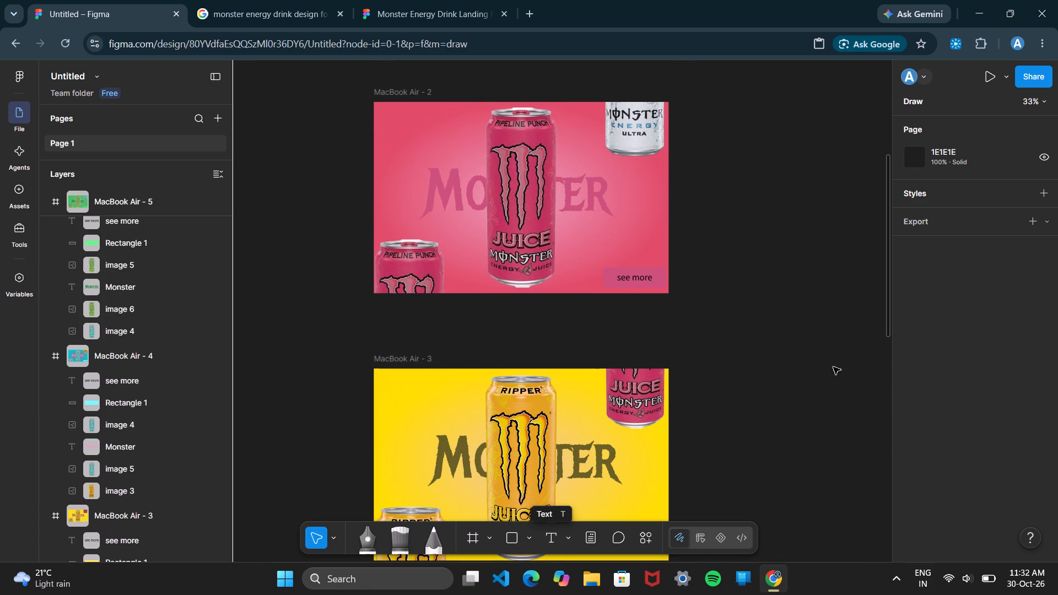
click(715, 312)
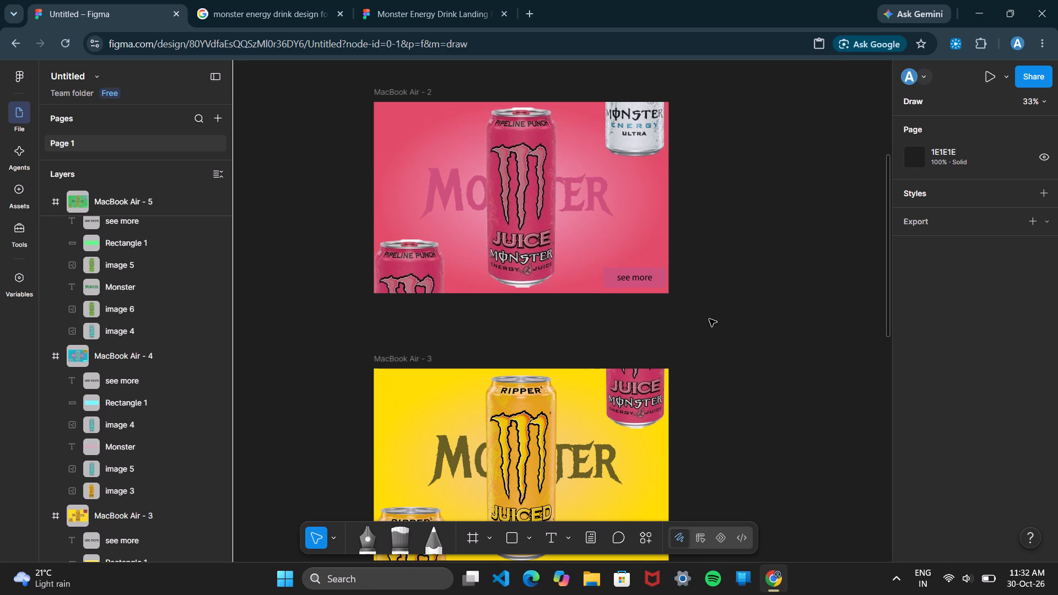
click(376, 3)
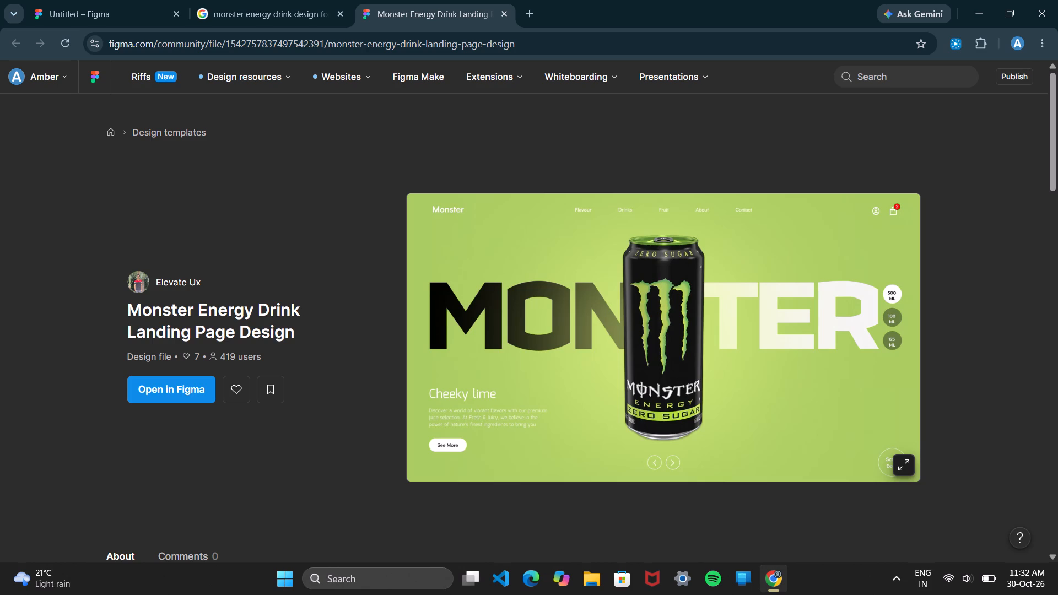
click(133, 2)
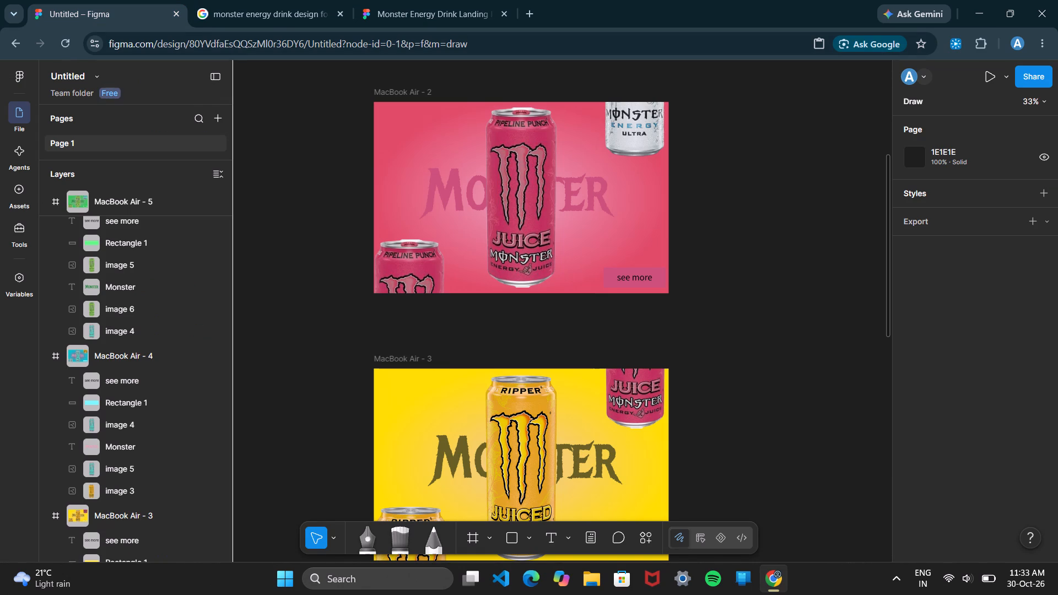
In the Google Images tab, search for "monster energy drink design for figma 500 ml" and browse the images.
click(260, 18)
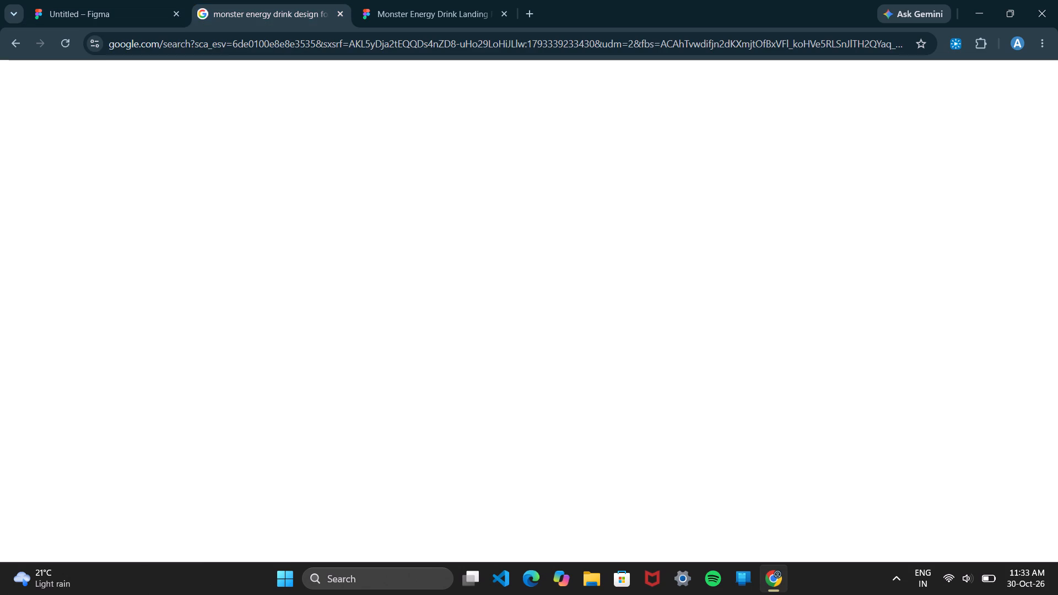
click(404, 84)
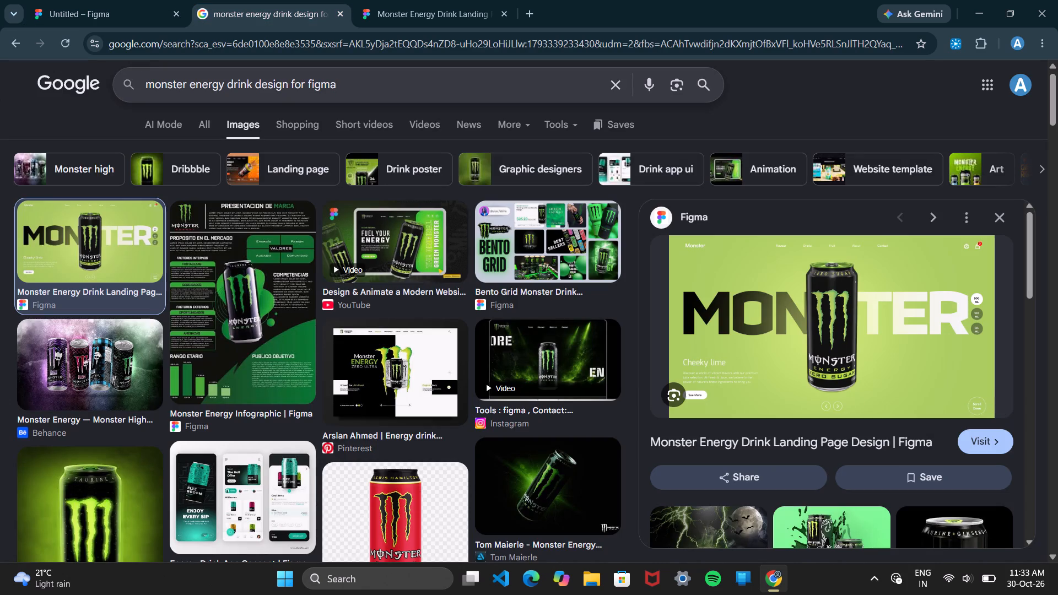
double_click(588, 87)
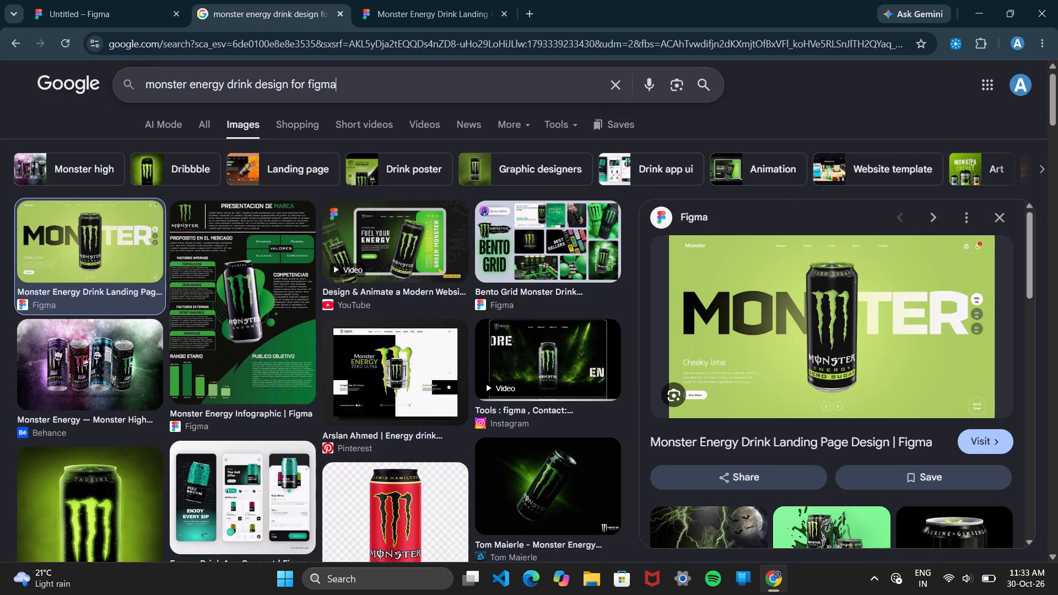
triple_click(588, 87)
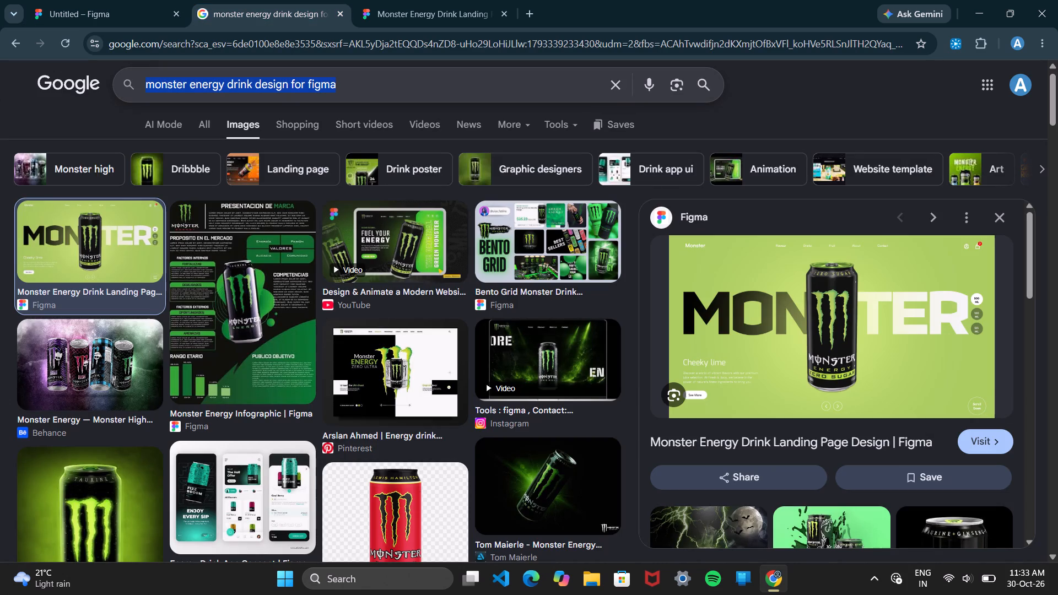
click(588, 87)
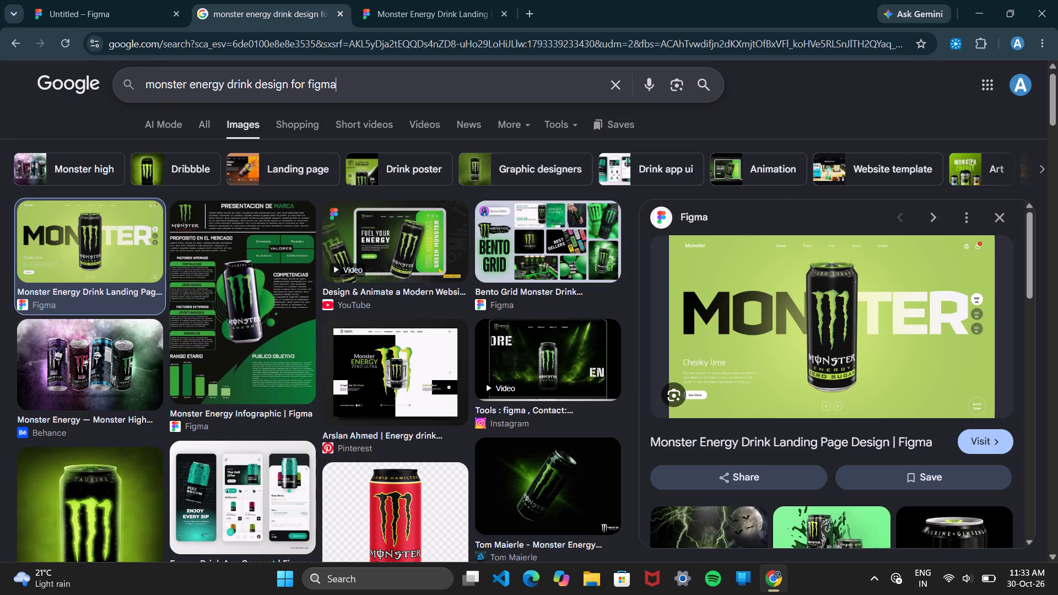
key(space)
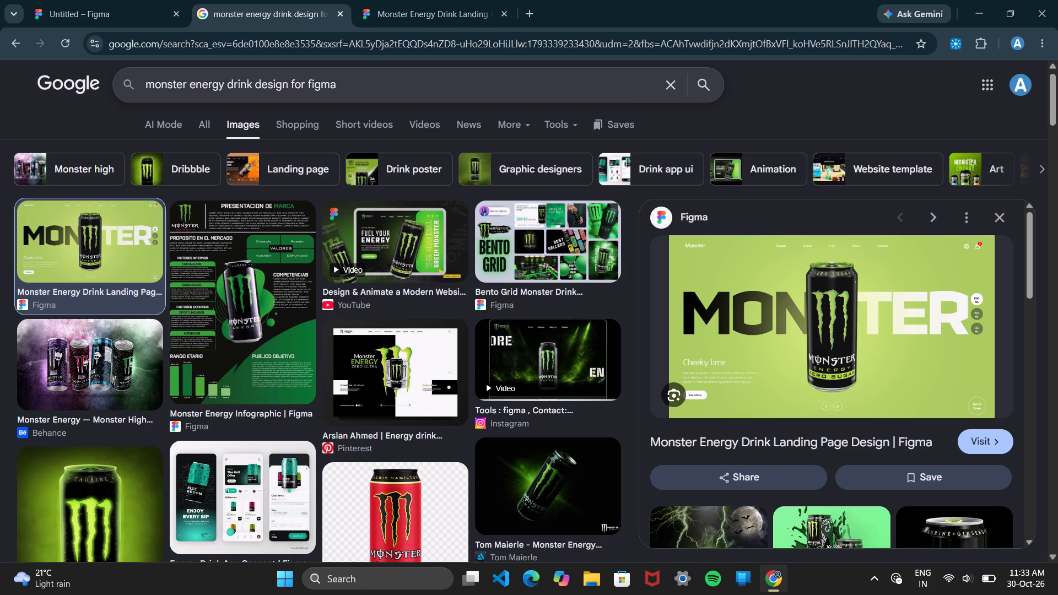
text(500 ml)
key(Return)
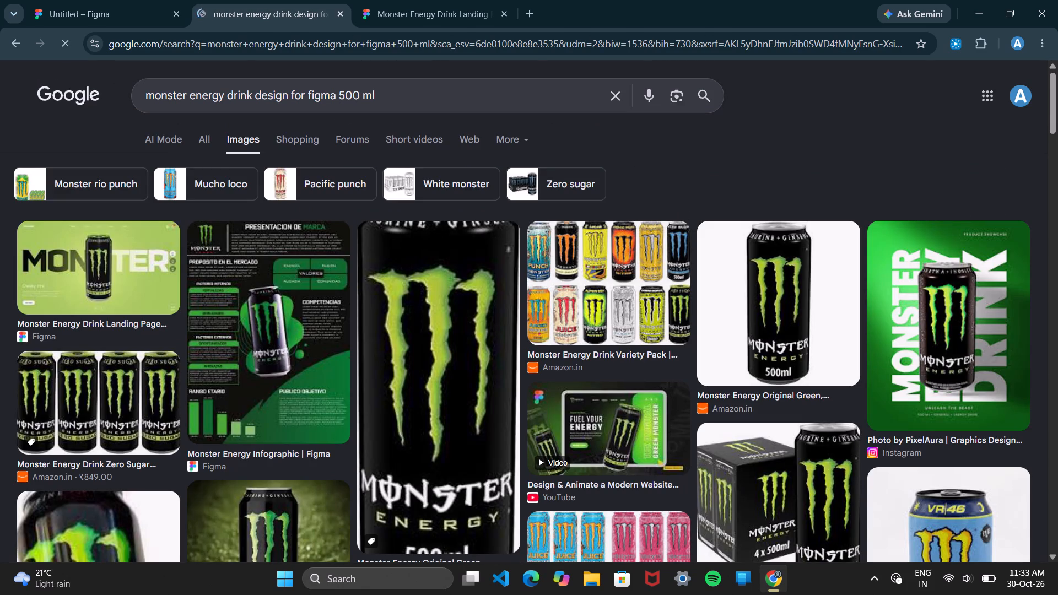
scroll(555, 87, down, 8)
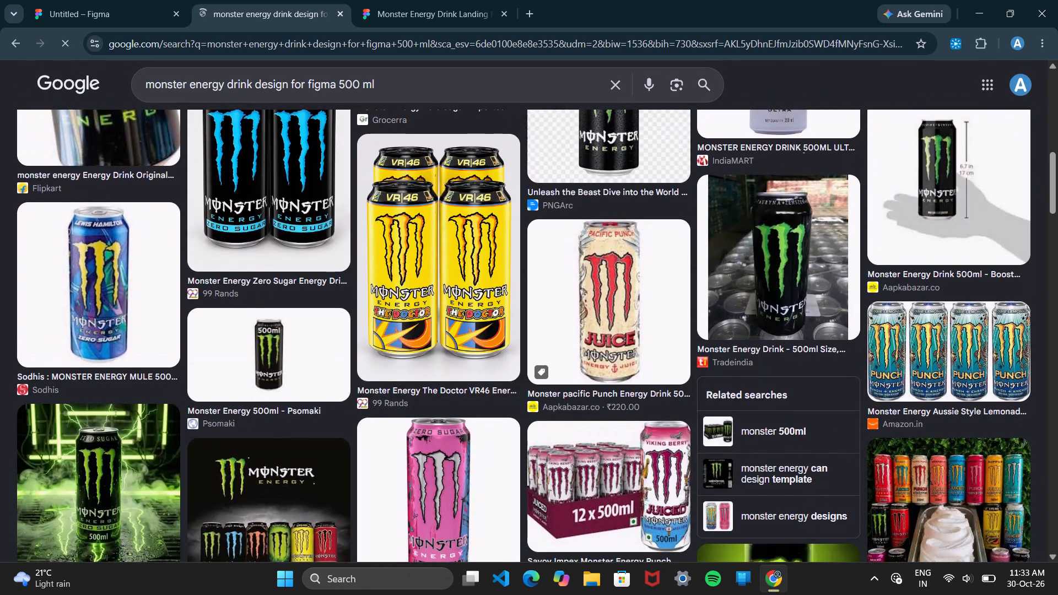
scroll(555, 87, down, 5)
scroll(555, 87, up, 6)
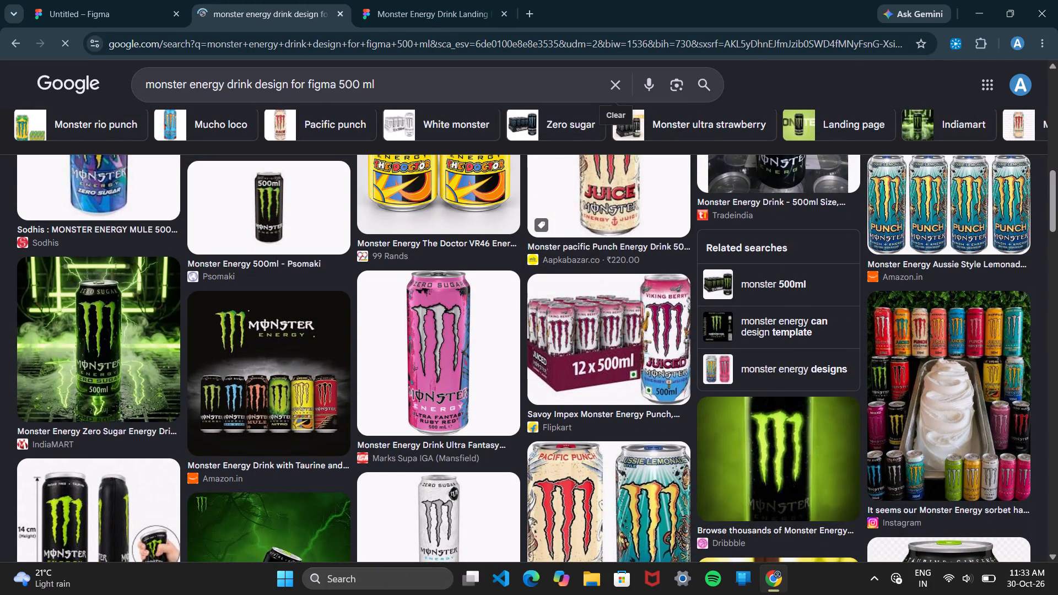
Search Google Images for "500 ml in circle".
click(613, 81)
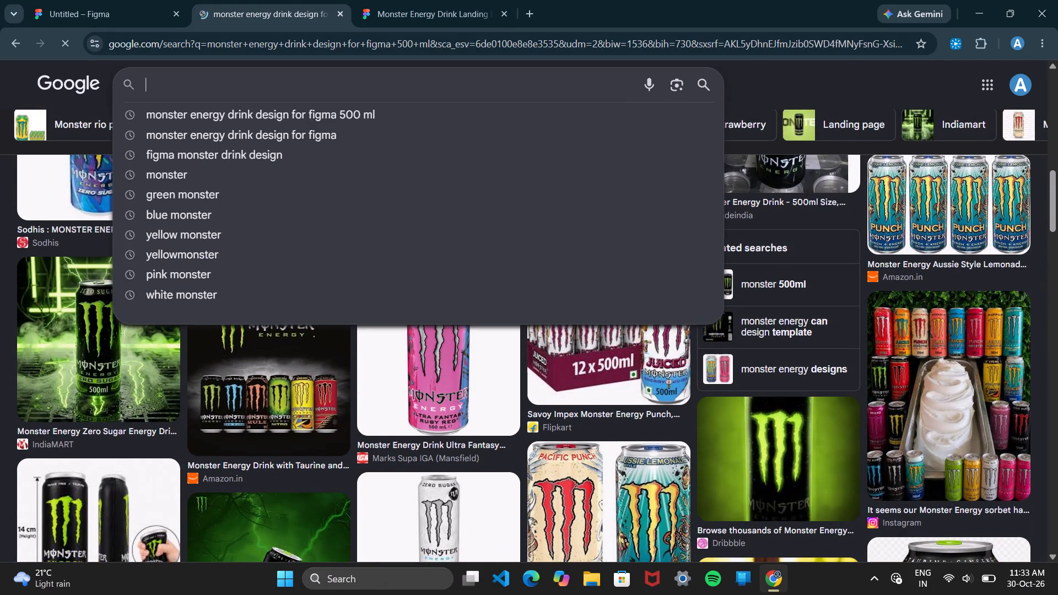
text(500 ml in circlr)
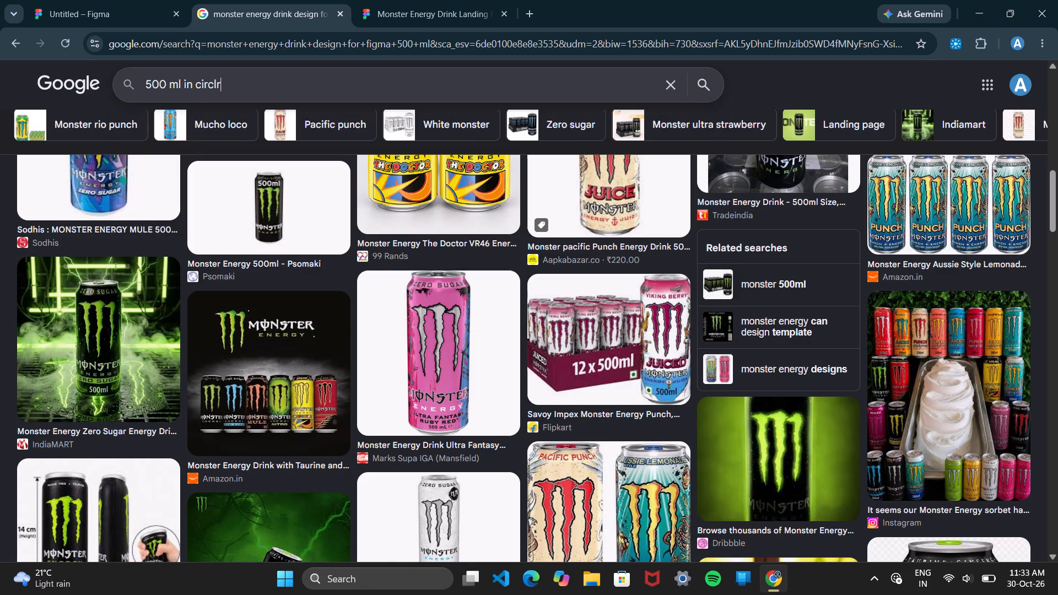
key(BackSpace)
key(e)
key(Return)
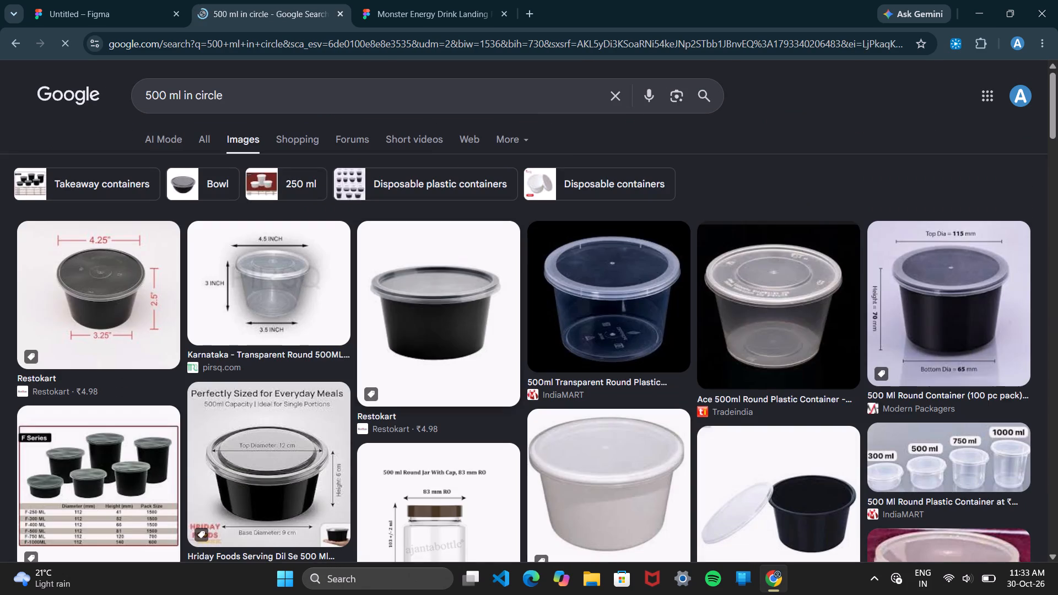
Refine the image search to "500 ml in circle written".
click(402, 107)
key(space)
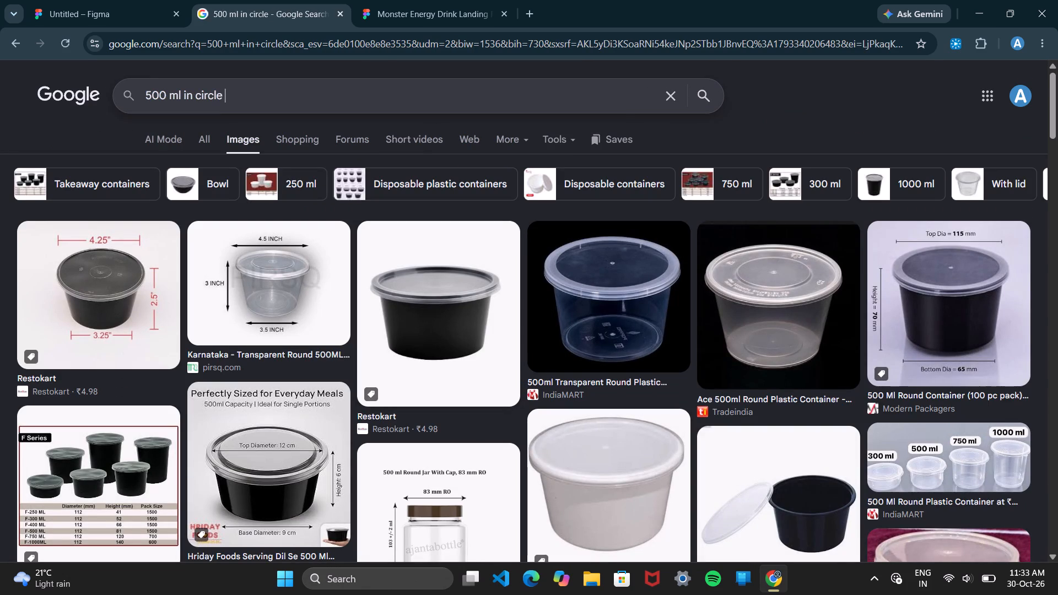
text(writte)
key(n)
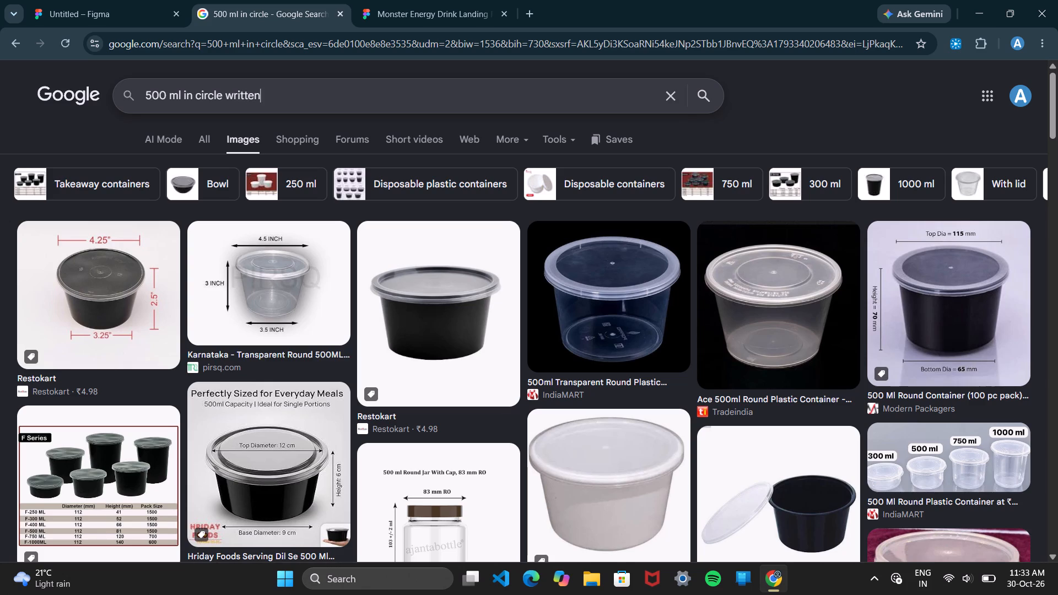
key(Return)
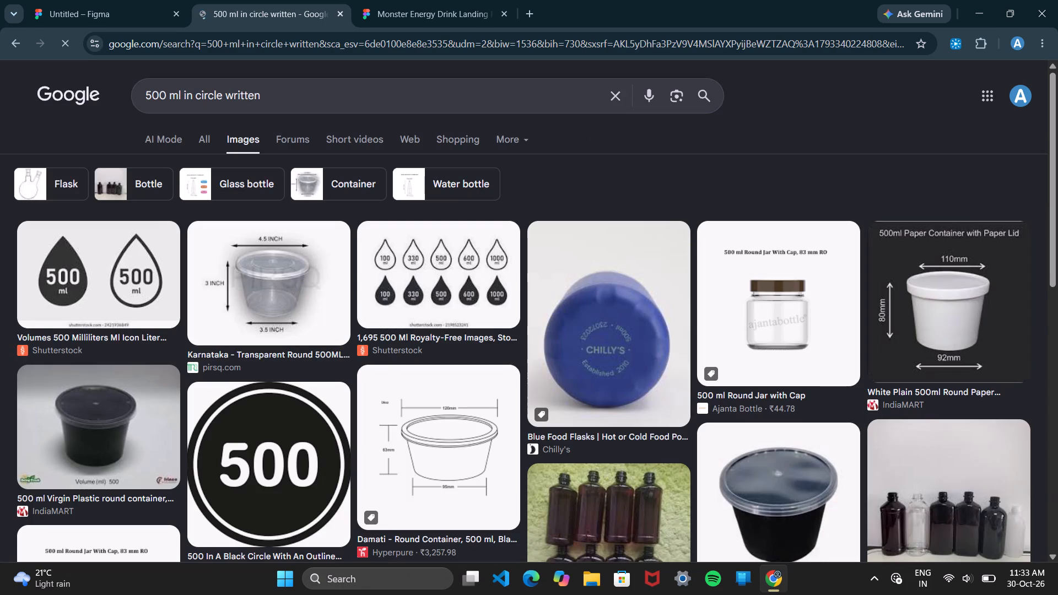
Browse the image results for a circular 500 ml label graphic suited to the landing page frames.
scroll(402, 107, down, 5)
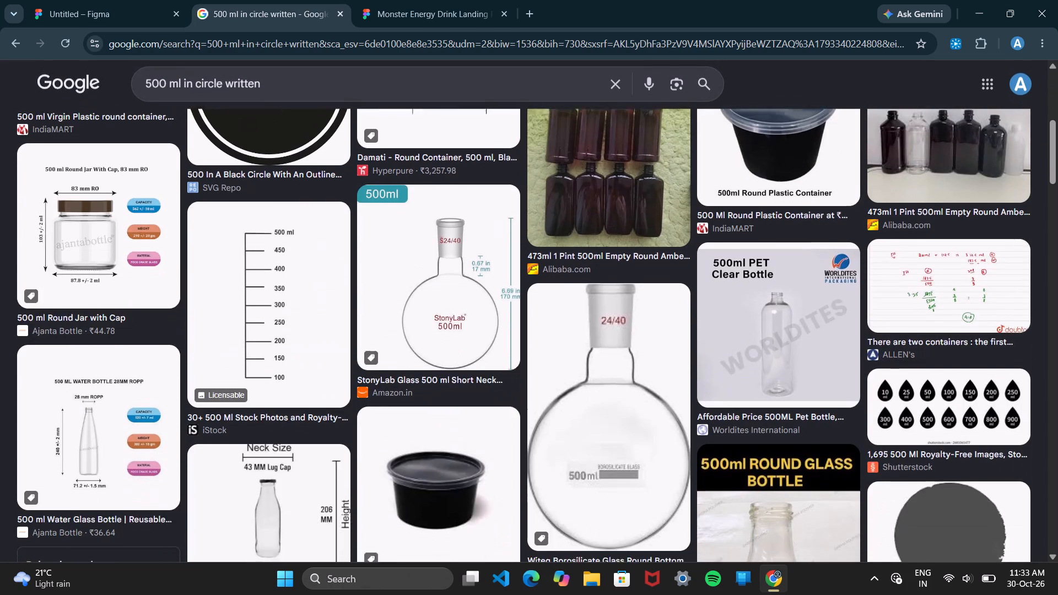
scroll(402, 107, down, 4)
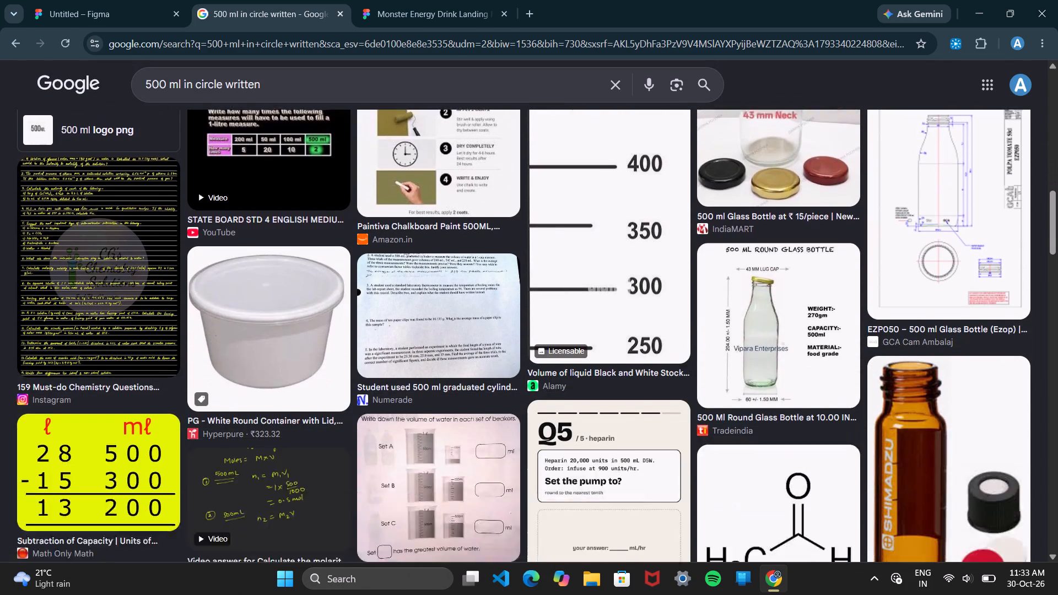
scroll(402, 107, down, 8)
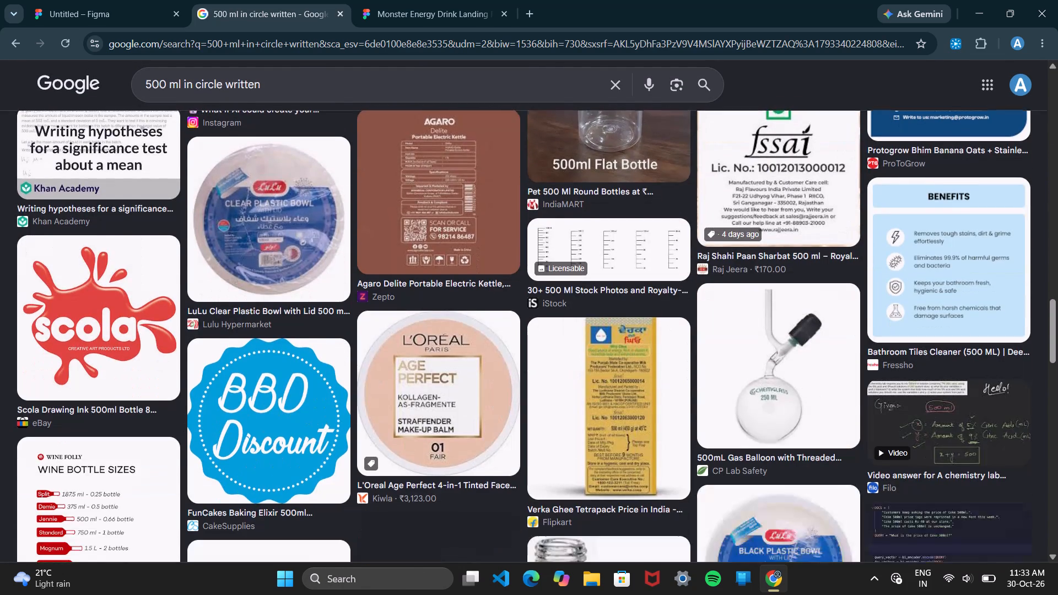
scroll(402, 107, down, 8)
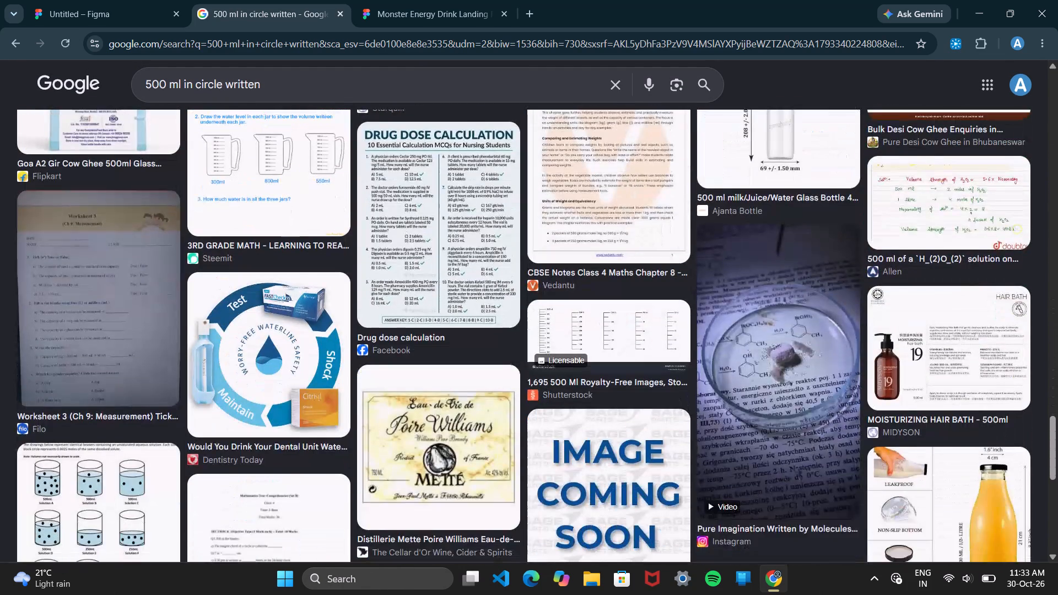
scroll(402, 107, down, 9)
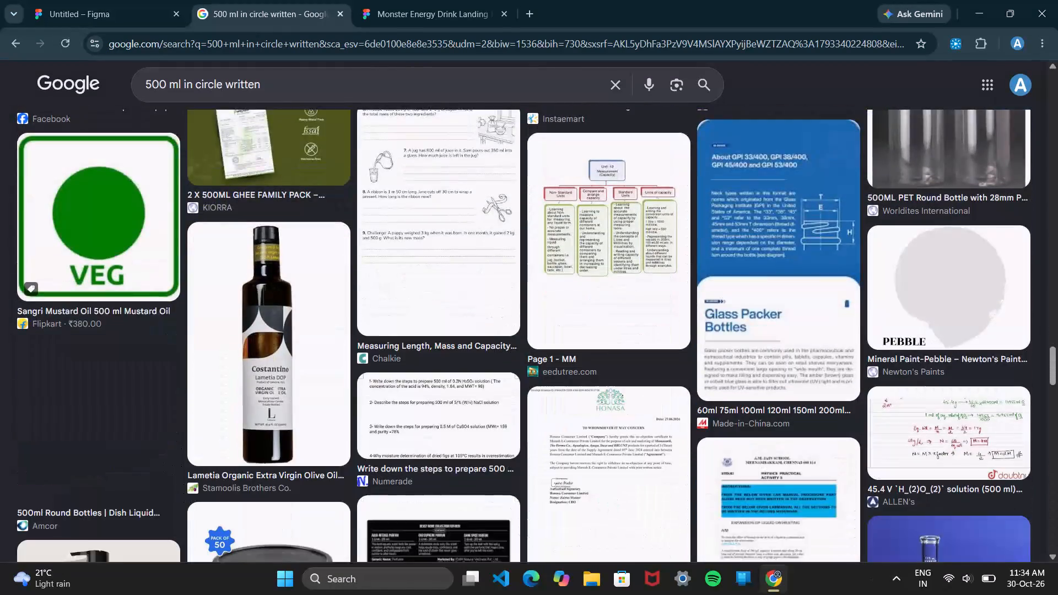
scroll(402, 107, down, 6)
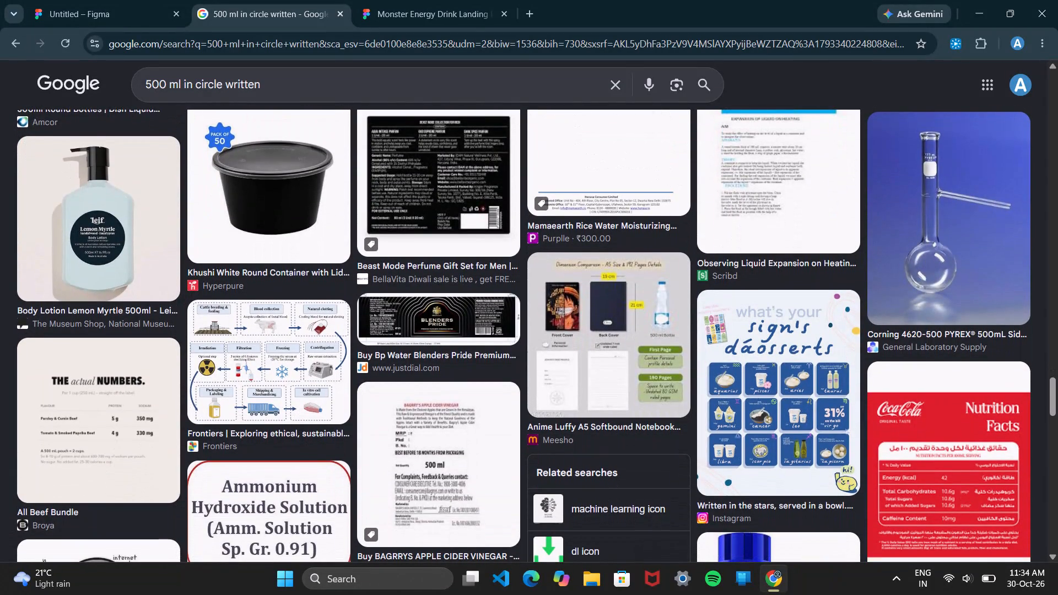
drag(310, 104, 308, 91)
click(308, 91)
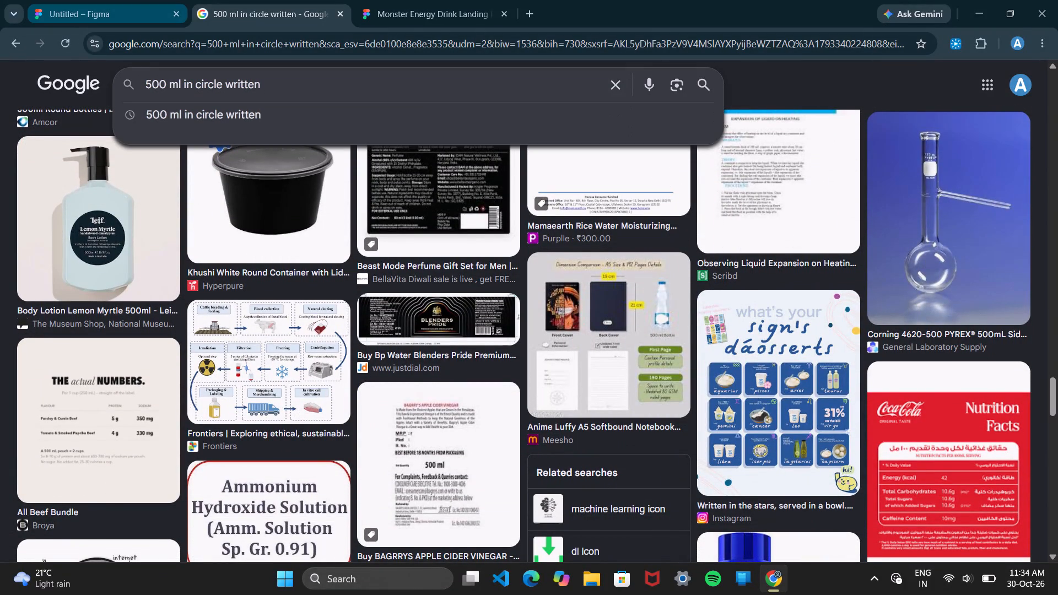
Switch to the Untitled Figma file and place a 100 × 100 ellipse below the white can in MacBook Air - 2, at X 1083, Y 276.
click(38, 0)
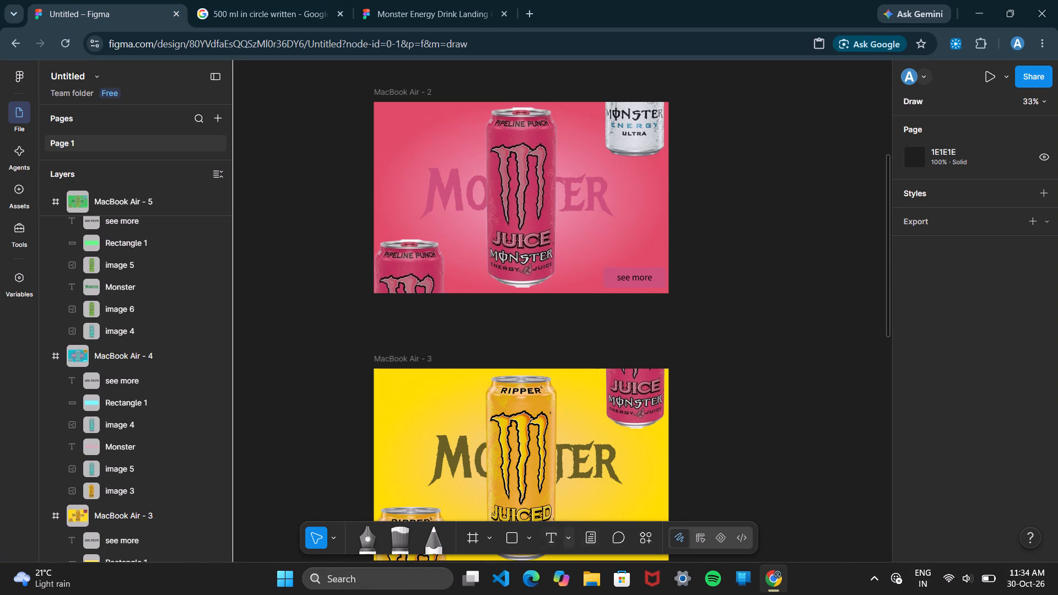
click(504, 533)
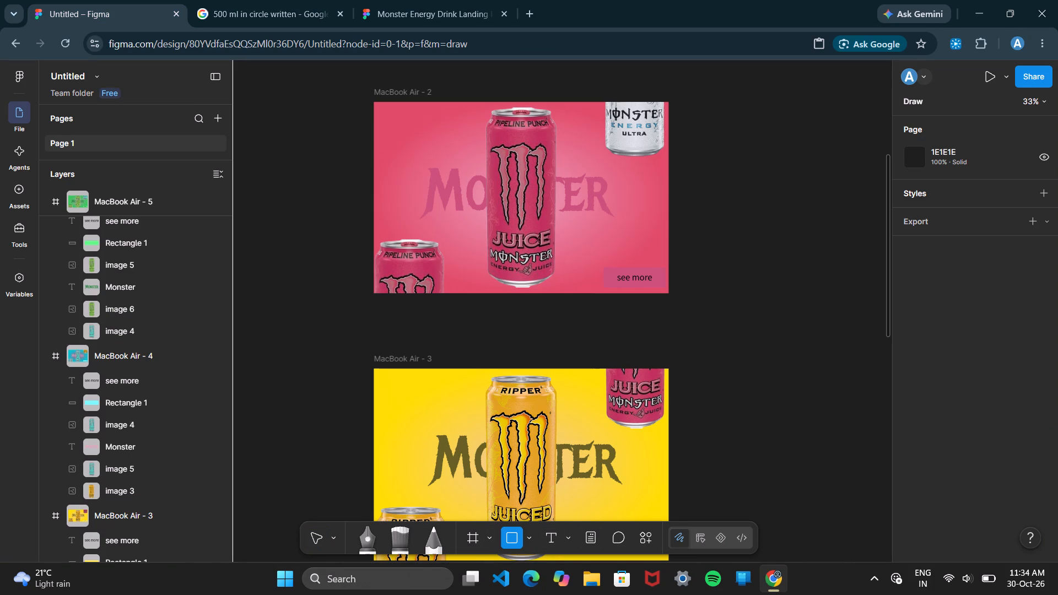
click(530, 539)
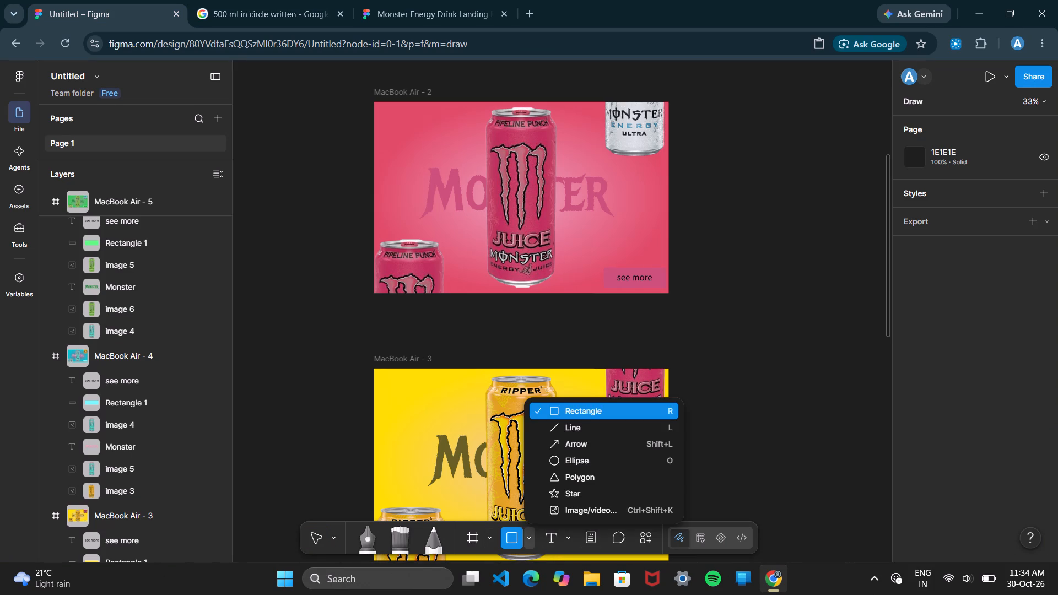
click(552, 466)
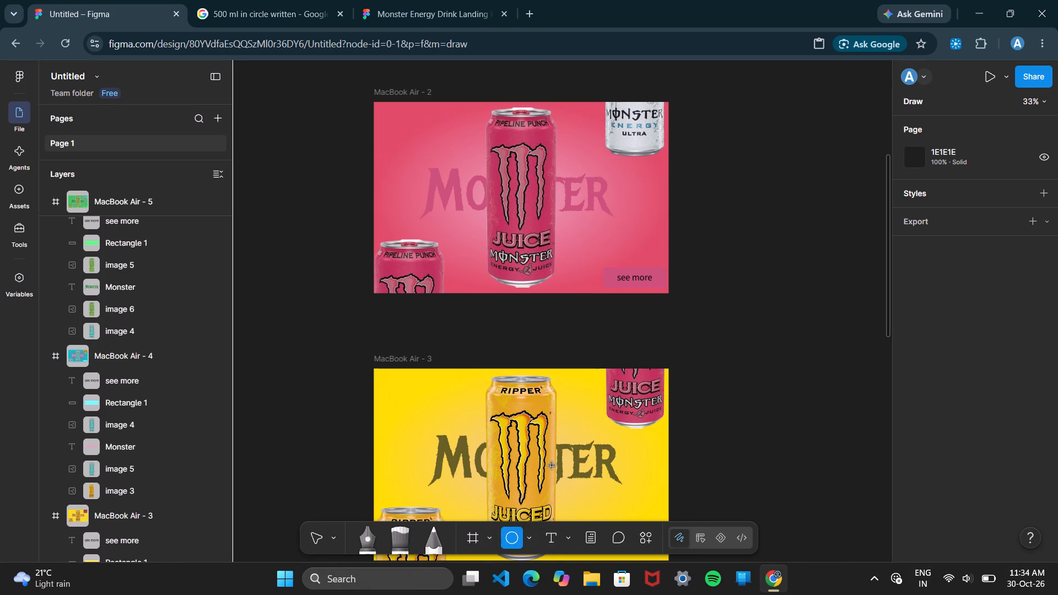
click(640, 219)
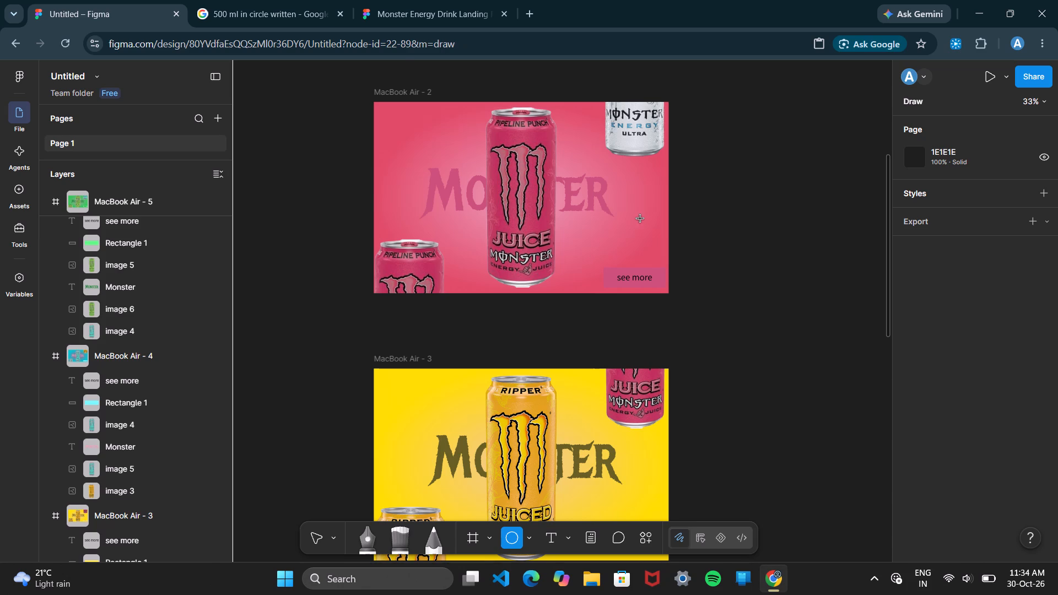
double_click(640, 219)
click(640, 219)
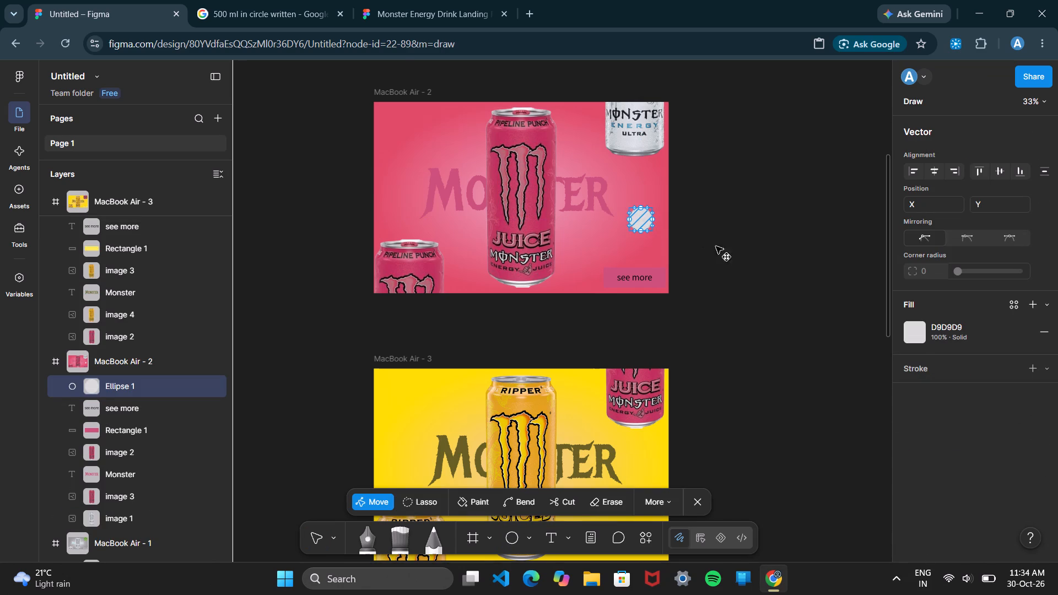
click(724, 250)
click(758, 276)
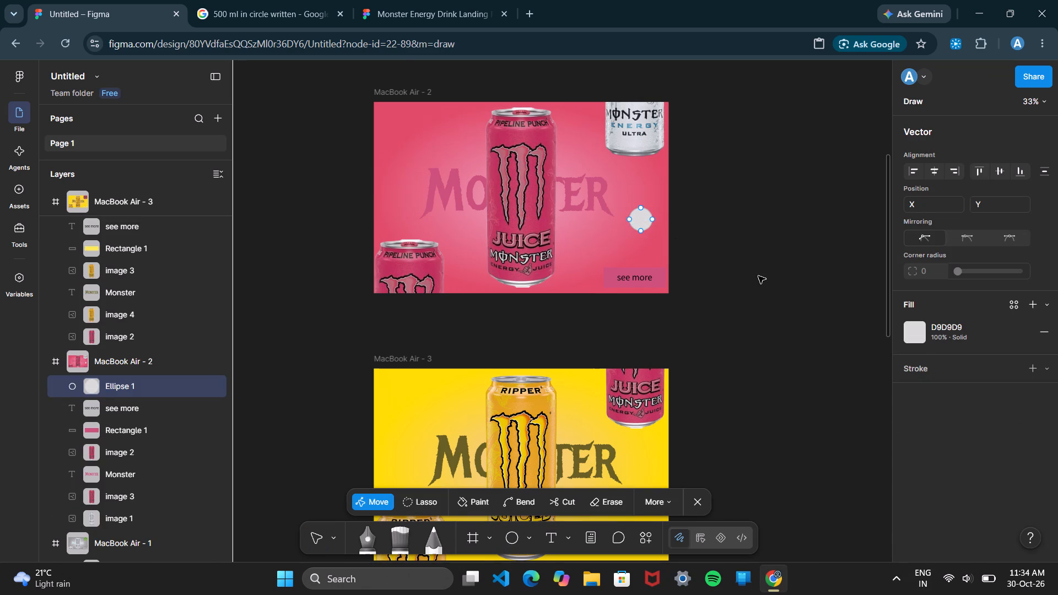
triple_click(758, 276)
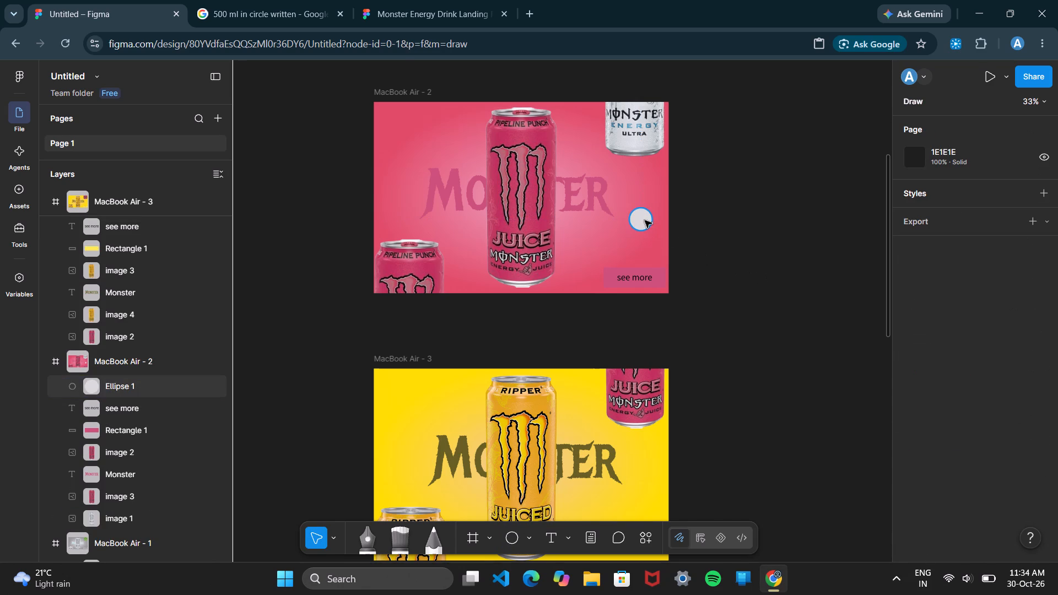
drag(645, 220, 638, 178)
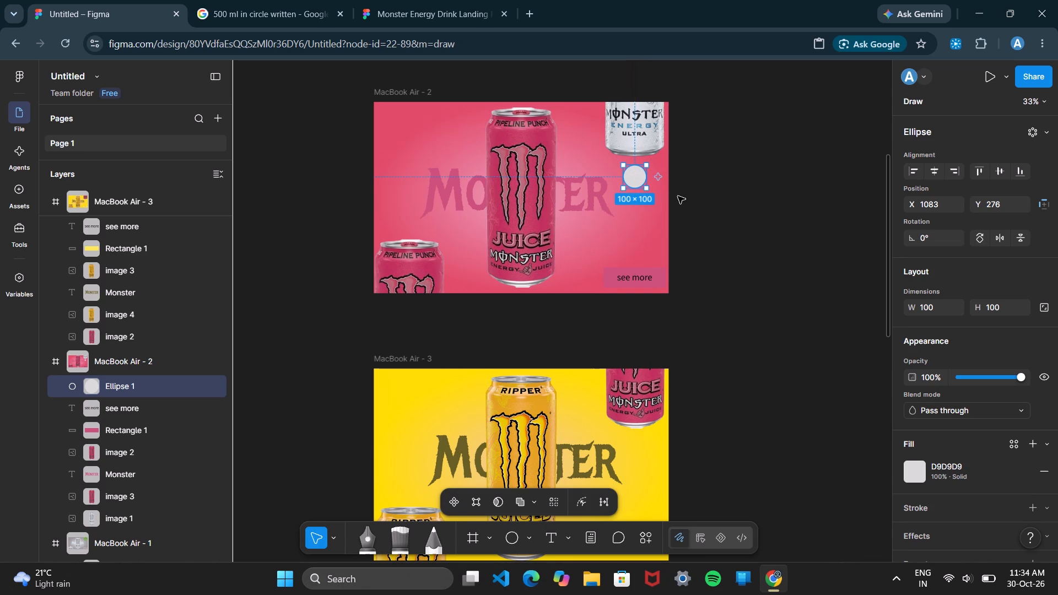
Copy the circle in MacBook Air - 2 and place the duplicate directly below it at X 1083, Y 432.
right_click(684, 208)
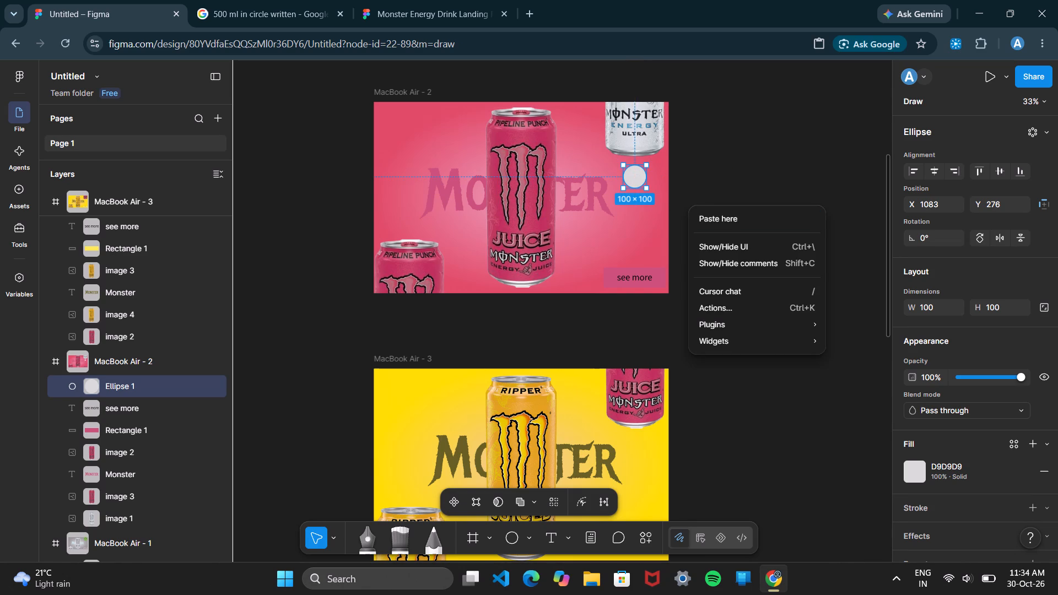
click(636, 176)
right_click(636, 176)
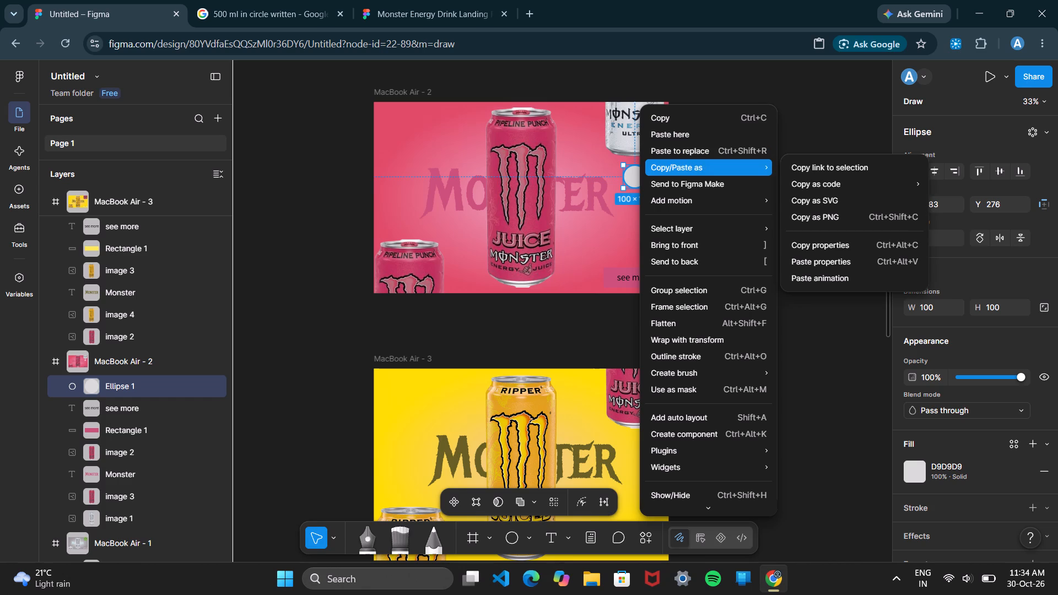
click(685, 107)
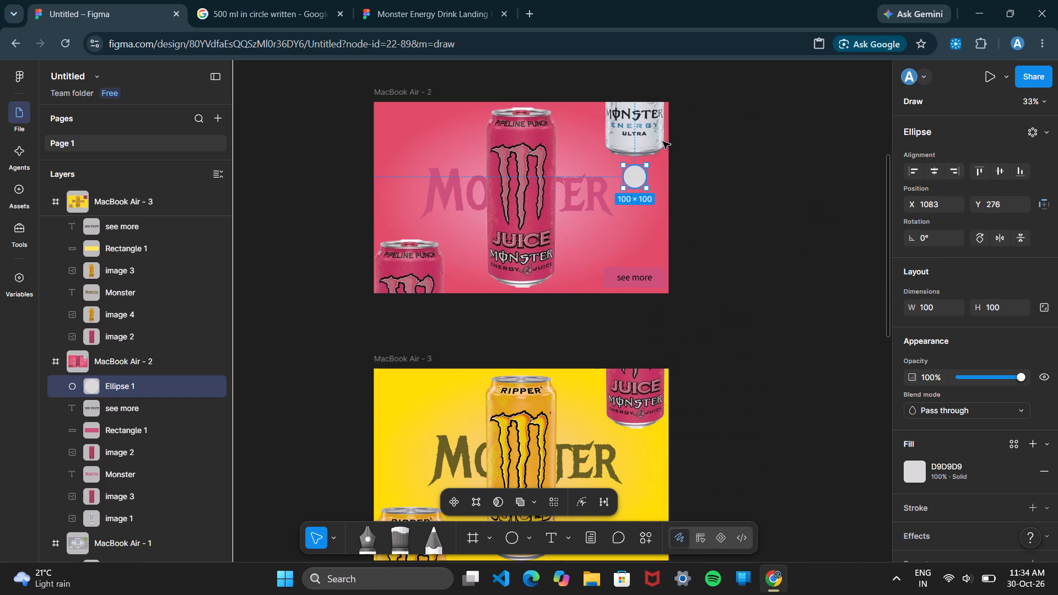
right_click(643, 176)
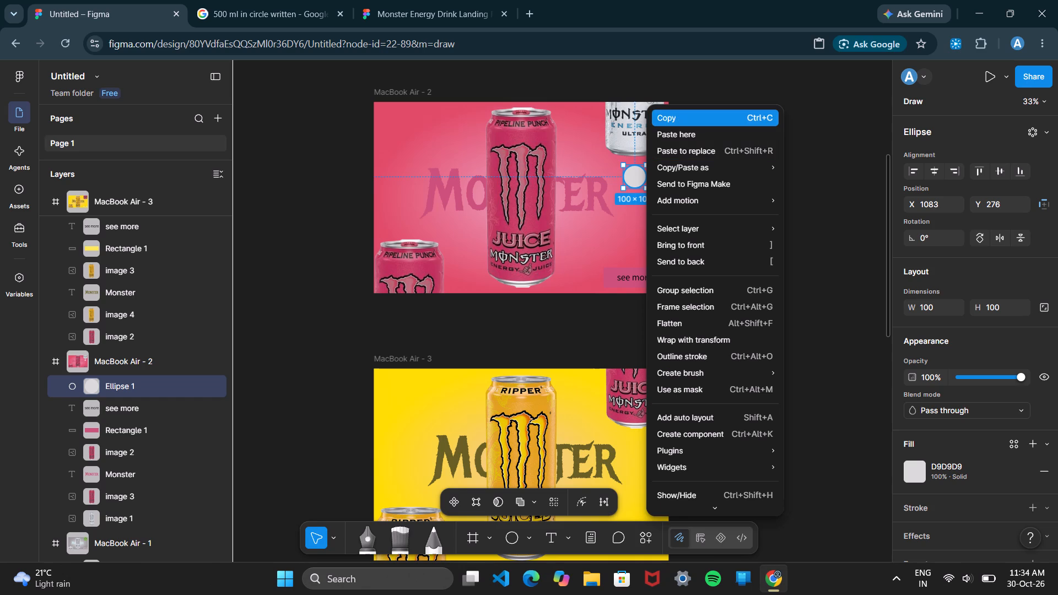
click(684, 113)
right_click(630, 233)
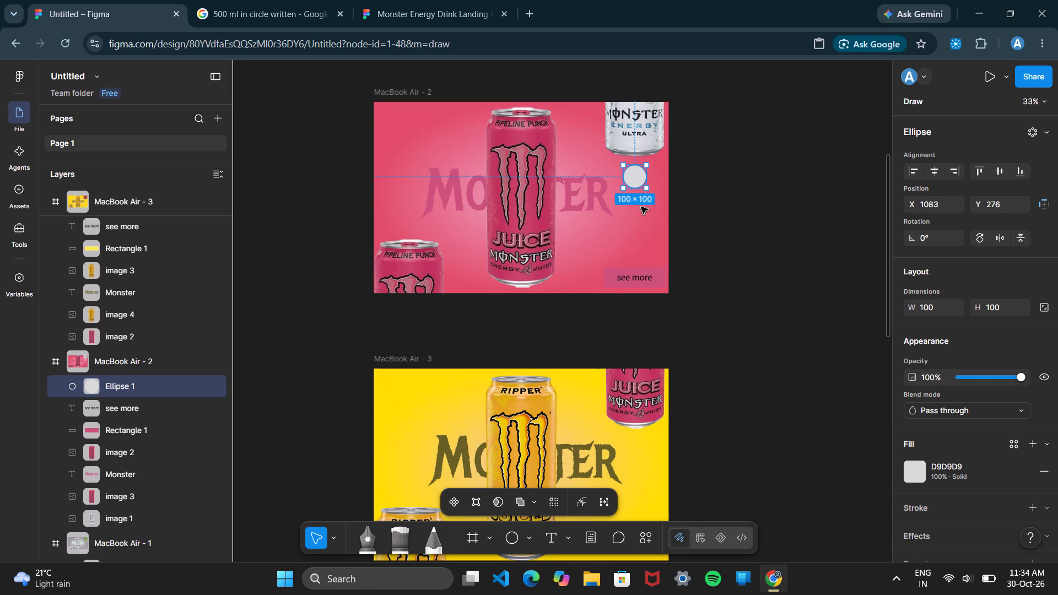
click(655, 134)
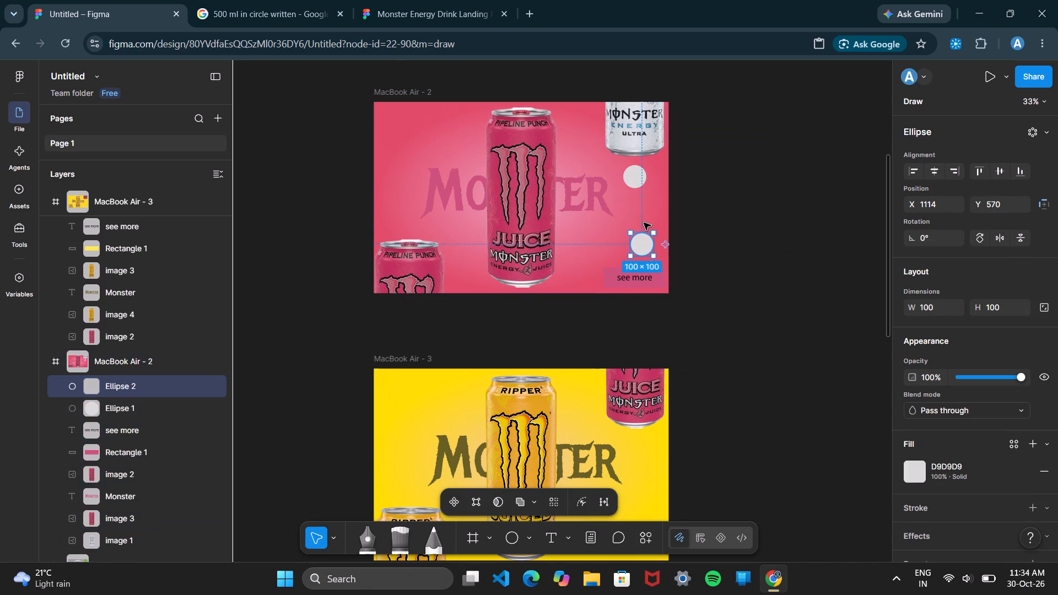
drag(641, 241, 636, 203)
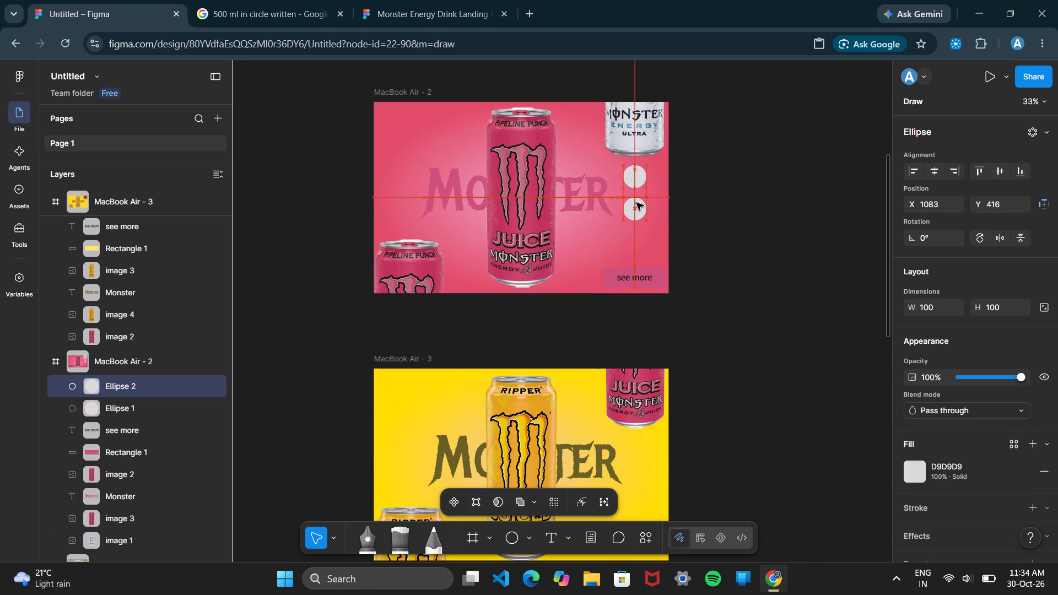
drag(636, 203, 636, 209)
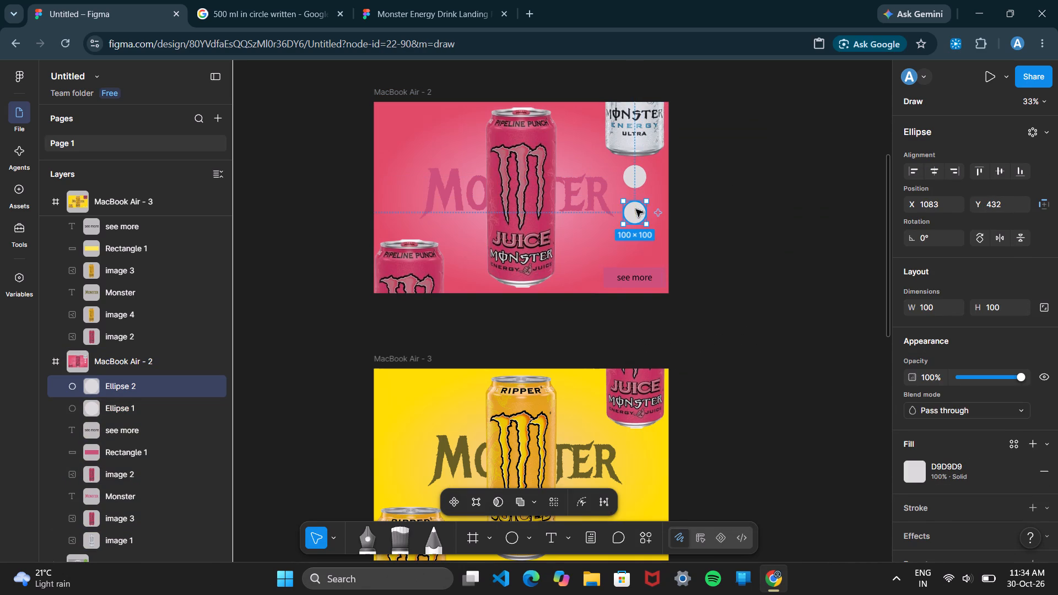
click(763, 239)
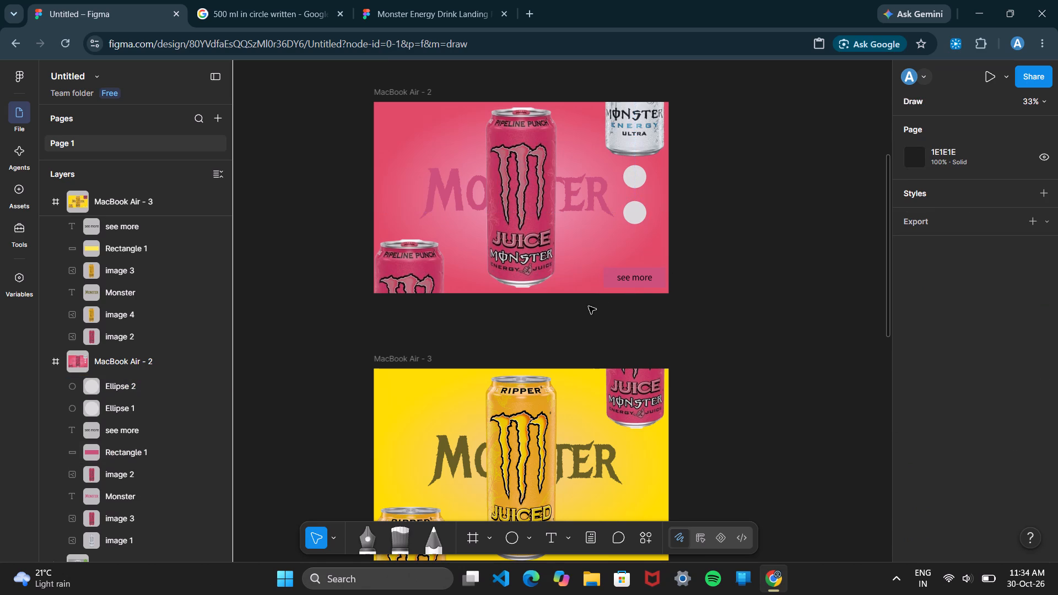
Paste two copies of the circle into MacBook Air - 3, stacked below the pink can, with the lower one at X 1085, Y 475.
scroll(589, 306, down, 2)
right_click(635, 251)
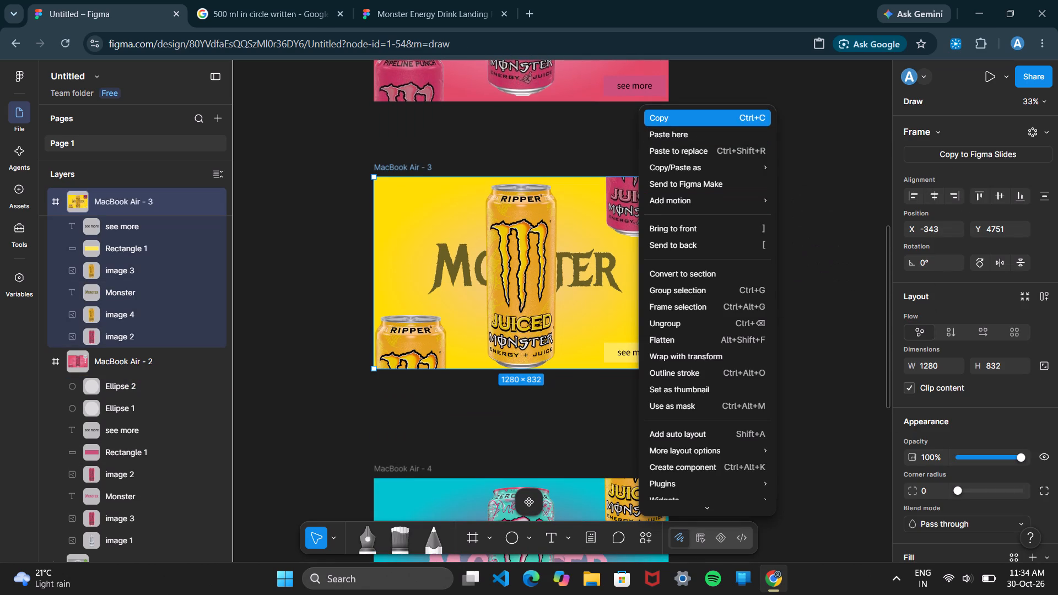
click(659, 131)
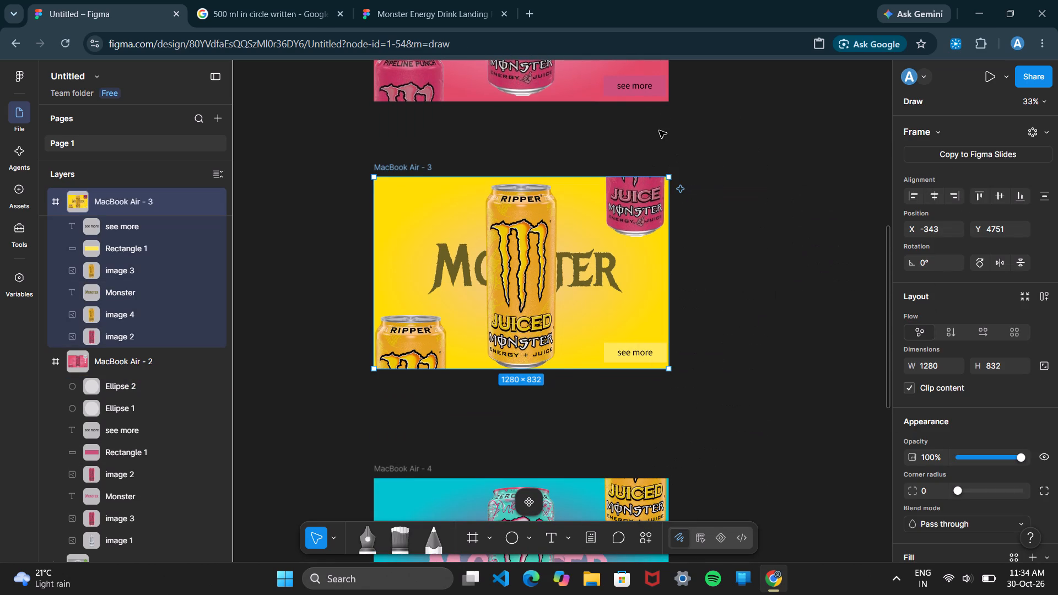
right_click(716, 246)
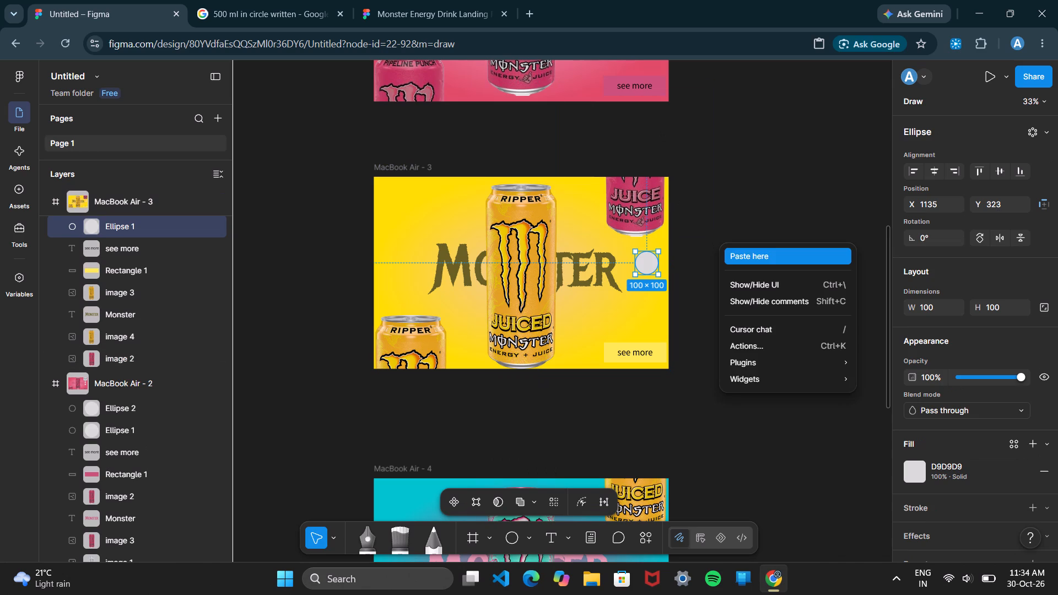
click(736, 251)
drag(653, 268, 643, 263)
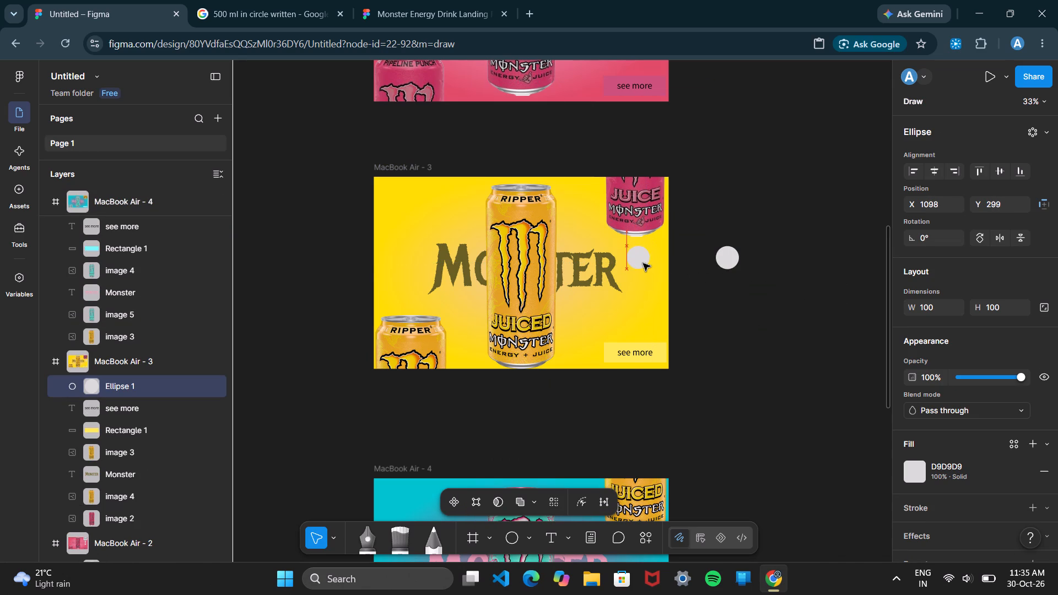
drag(643, 263, 643, 267)
drag(725, 255, 635, 292)
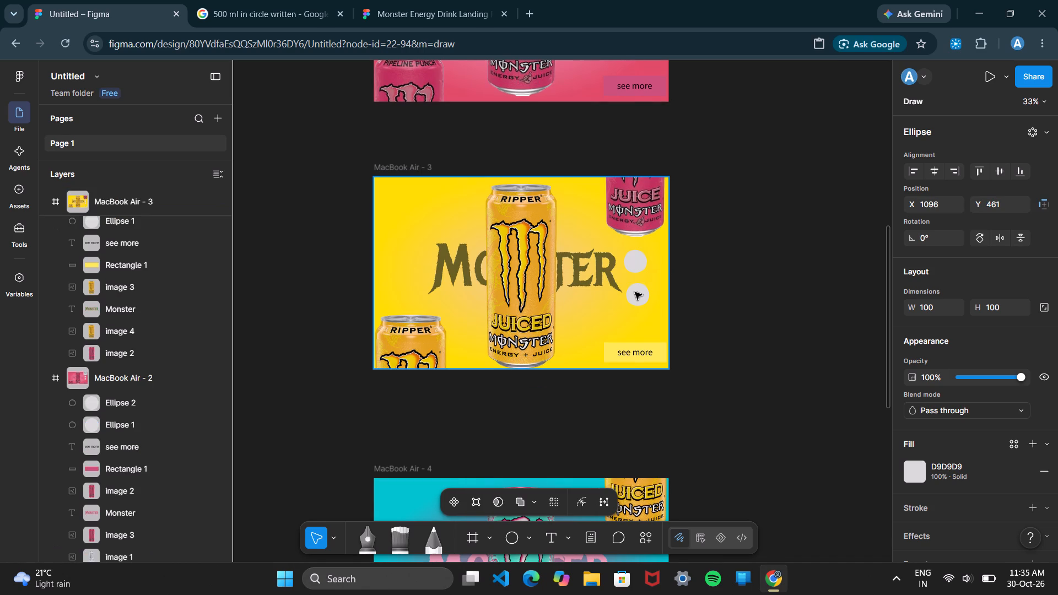
drag(635, 292, 632, 294)
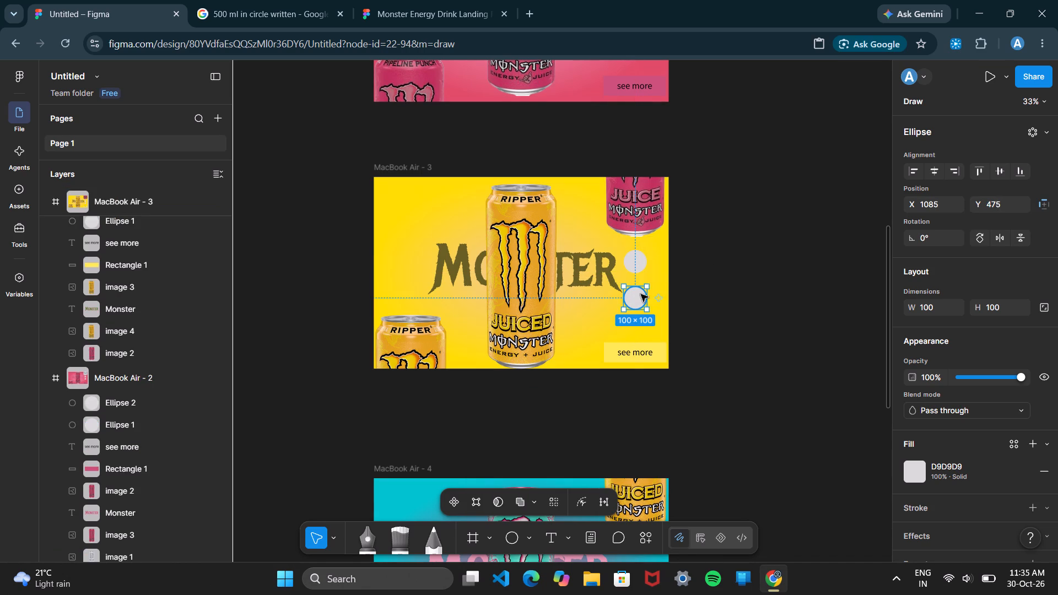
click(641, 294)
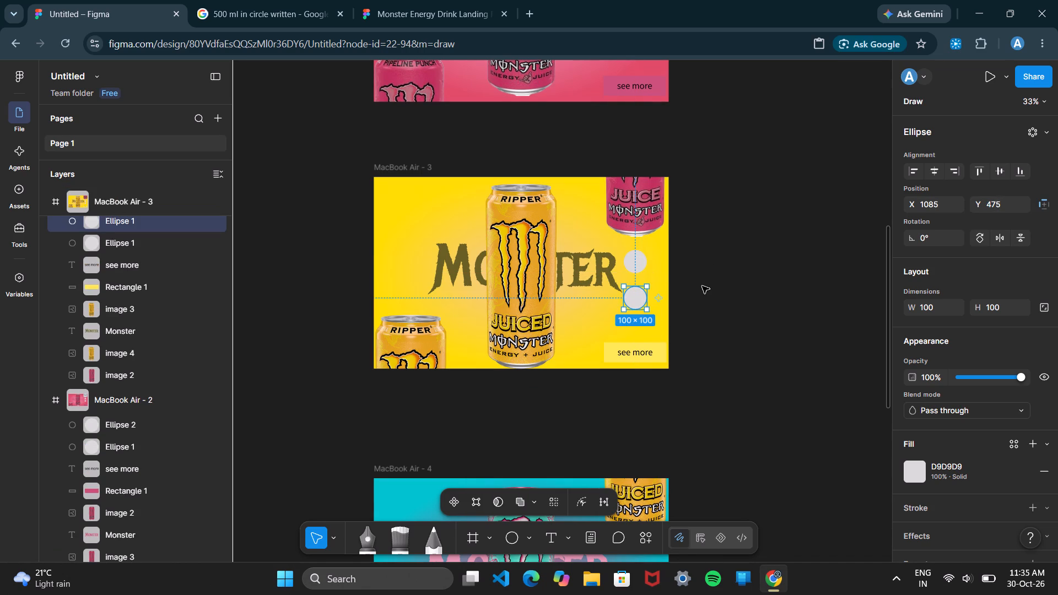
click(702, 286)
click(702, 286)
Paste two circles into MacBook Air - 4, stacked below the yellow can at X 1086, with Y 301 and Y 463.
scroll(702, 286, down, 3)
scroll(702, 286, up, 2)
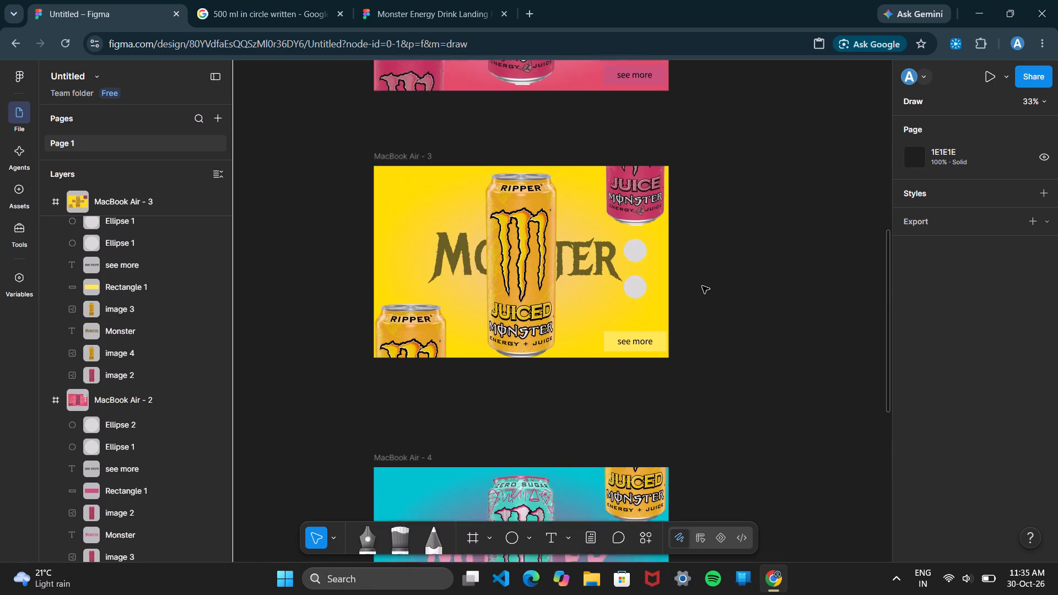
scroll(702, 286, up, 2)
scroll(703, 284, down, 8)
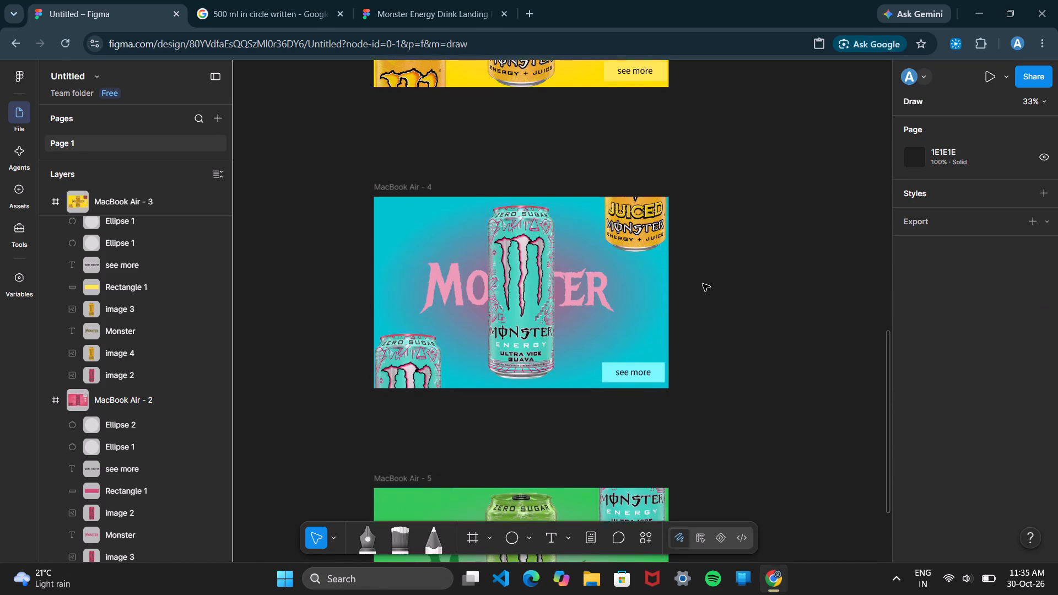
right_click(628, 271)
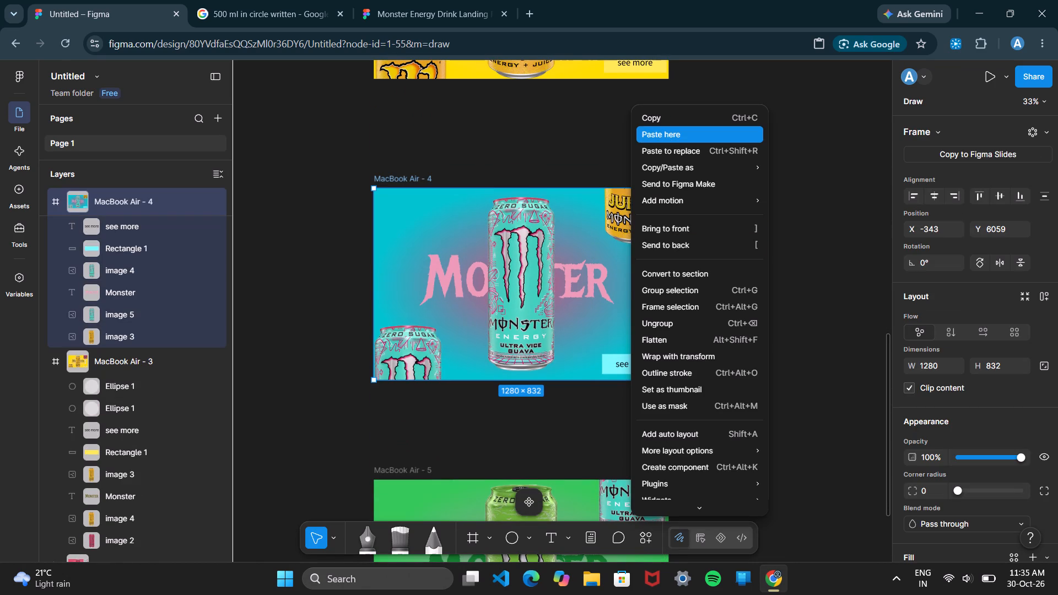
click(657, 128)
click(707, 322)
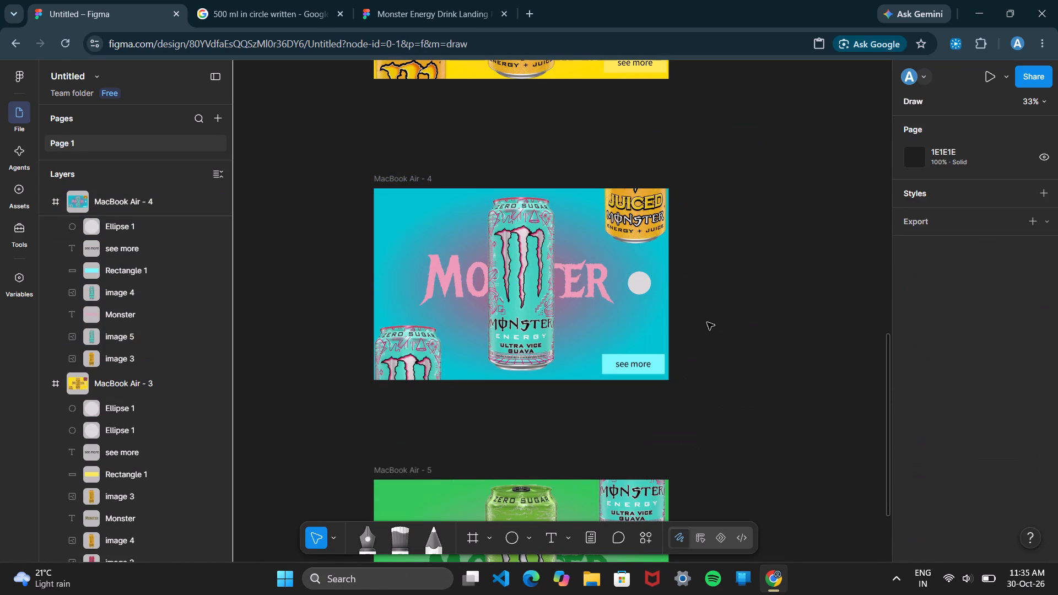
right_click(687, 300)
click(703, 304)
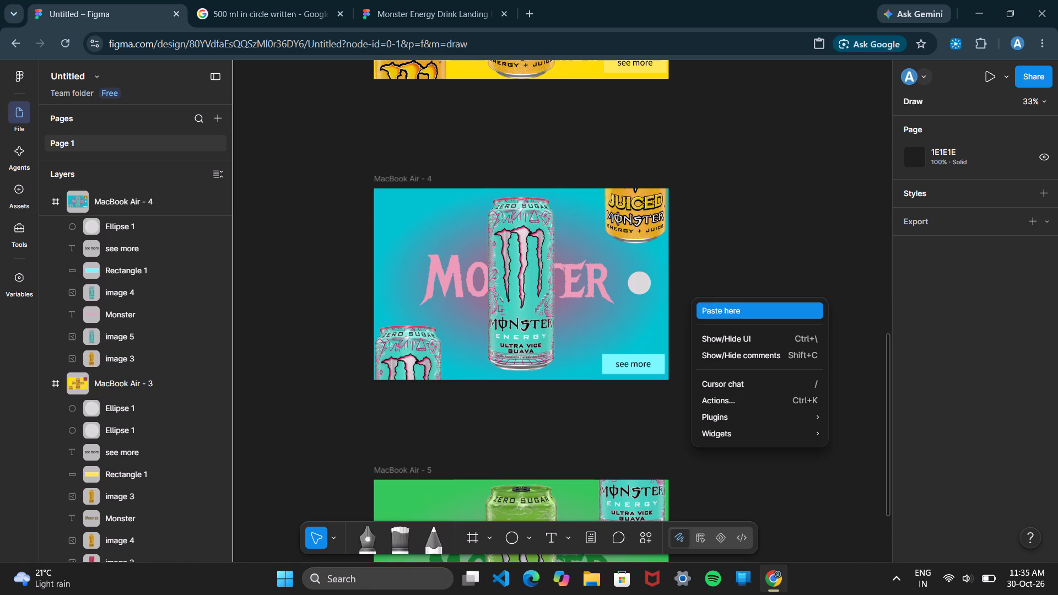
drag(635, 285, 625, 272)
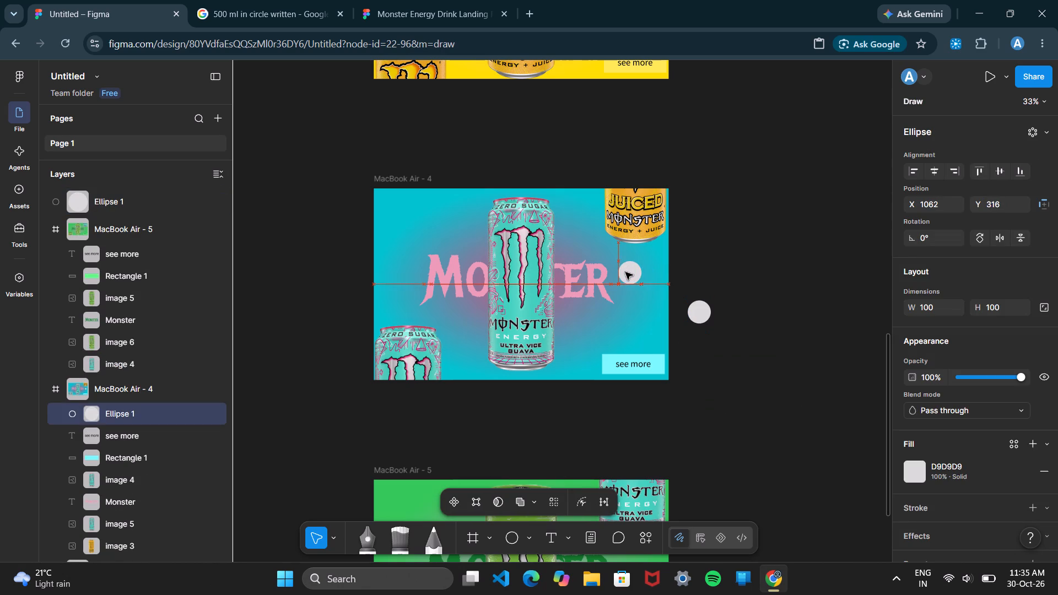
drag(625, 272, 630, 272)
drag(693, 311, 674, 311)
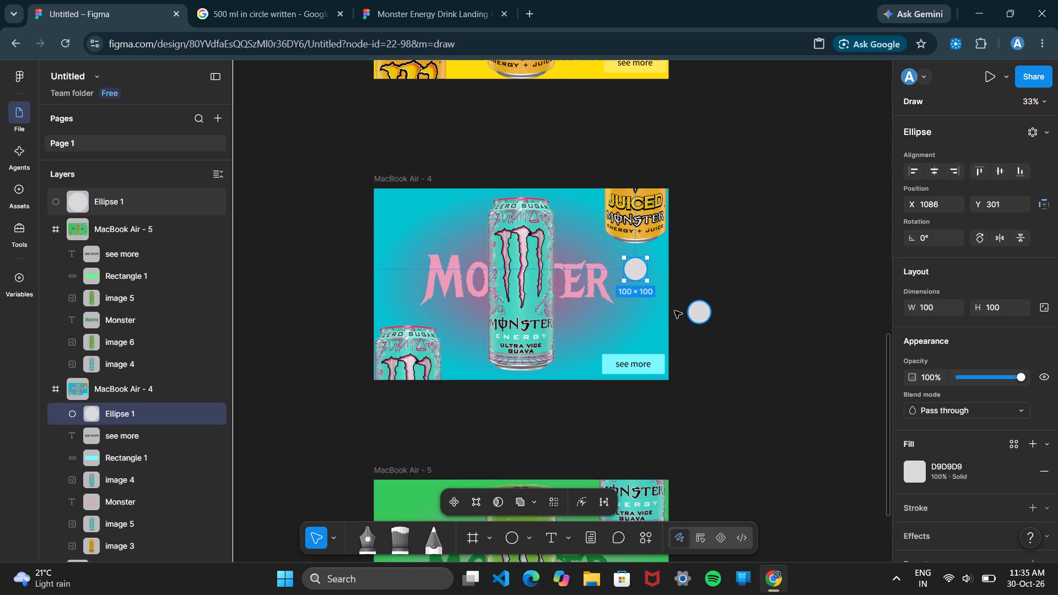
drag(674, 311, 629, 304)
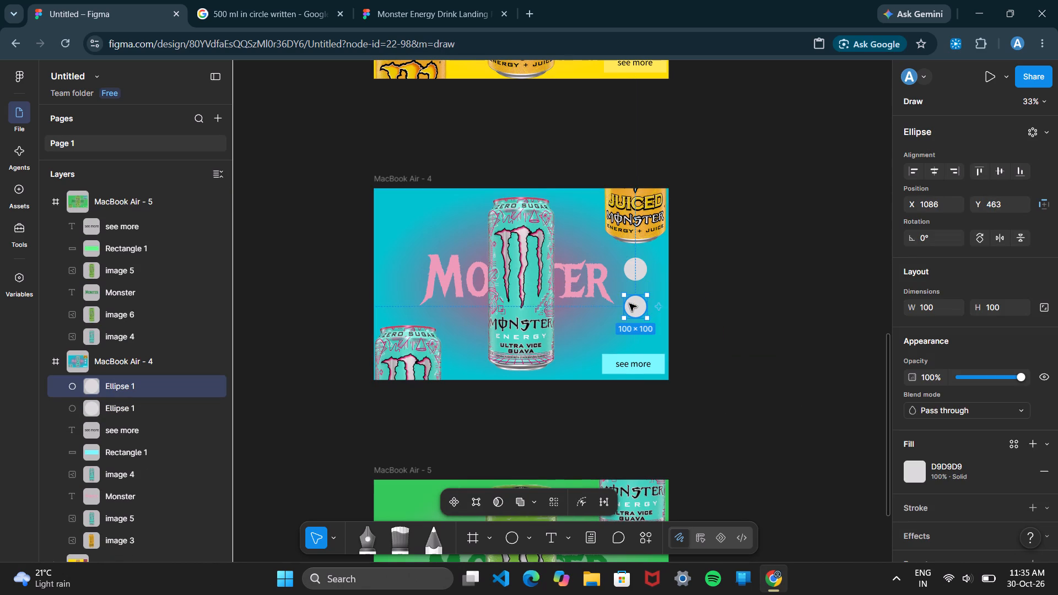
Paste a circle into MacBook Air - 5 and place it below the teal can at X 1072, Y 316.
scroll(722, 364, down, 3)
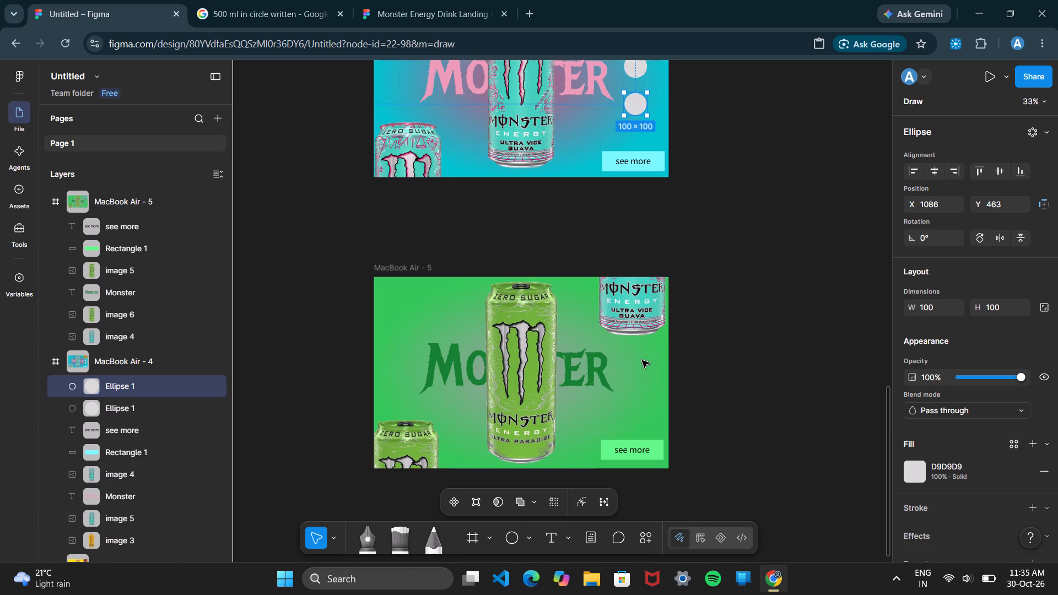
right_click(642, 360)
click(573, 307)
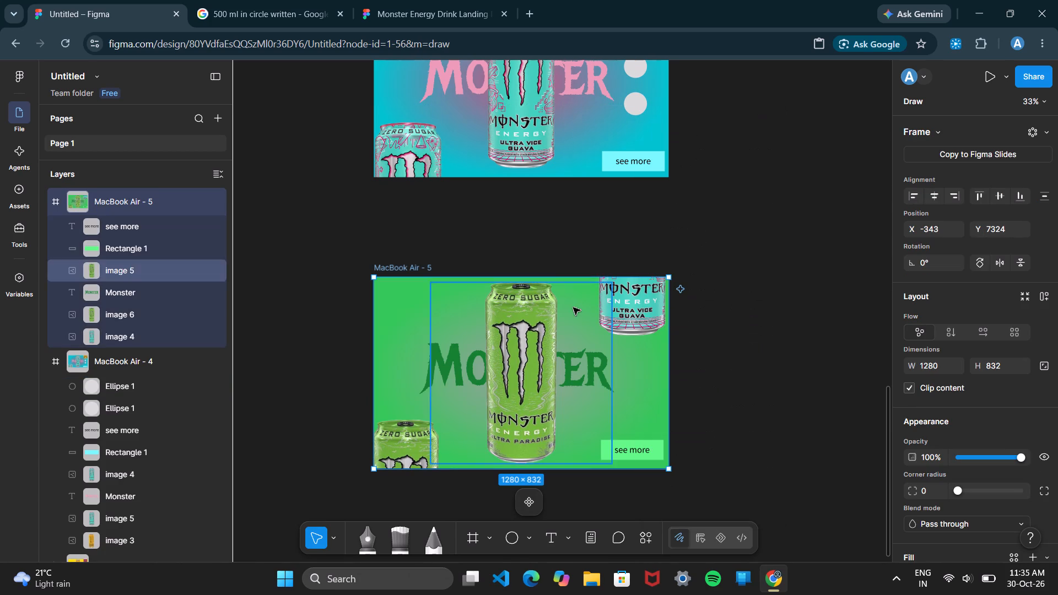
click(748, 413)
right_click(748, 413)
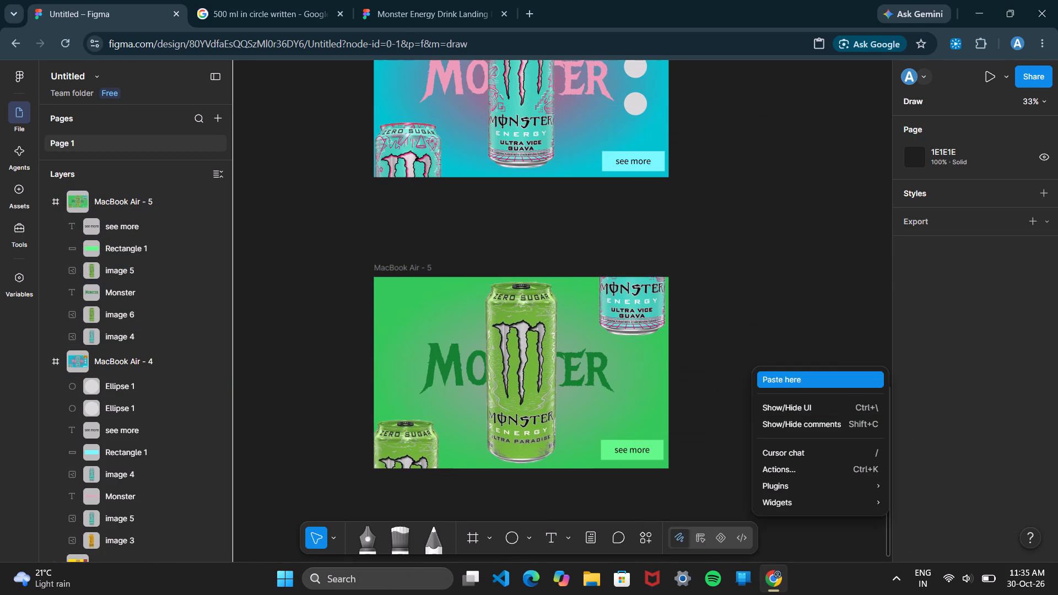
click(776, 372)
drag(765, 418, 638, 354)
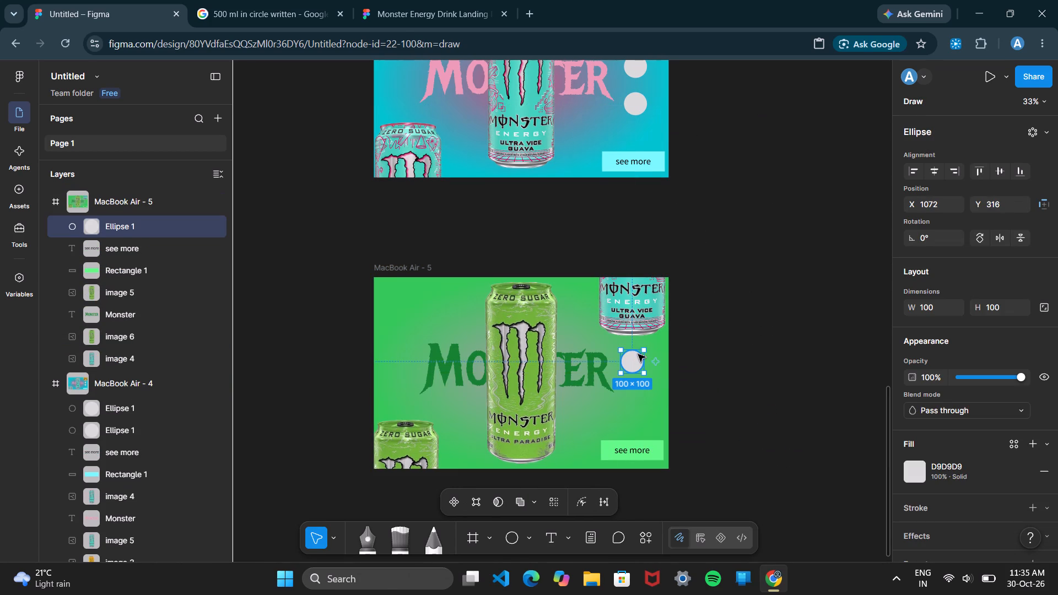
Paste a second circle into MacBook Air - 5 and align it directly below the first at X 1072, Y 464.
right_click(658, 399)
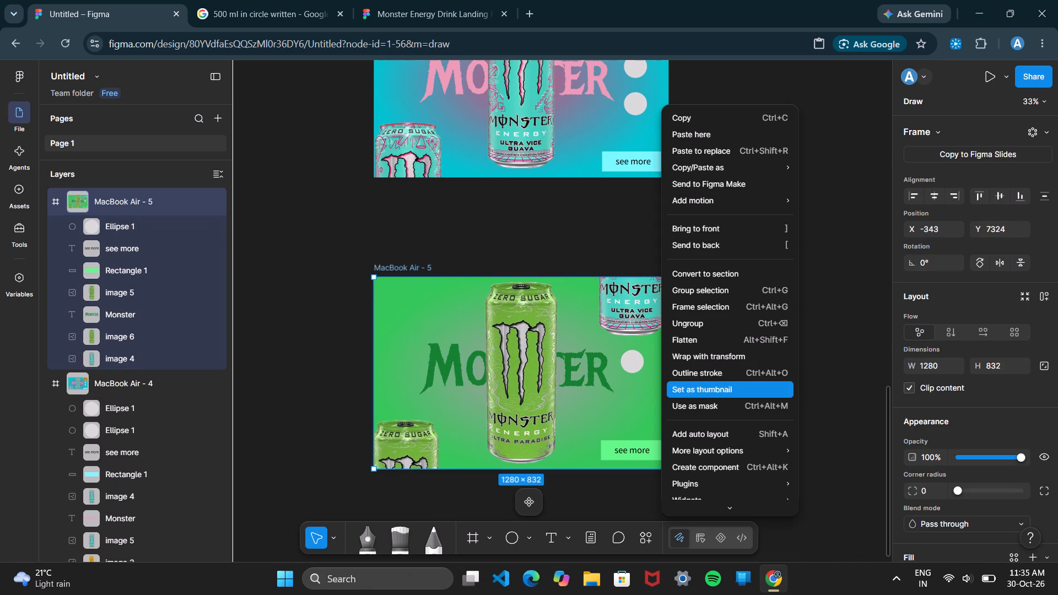
click(679, 135)
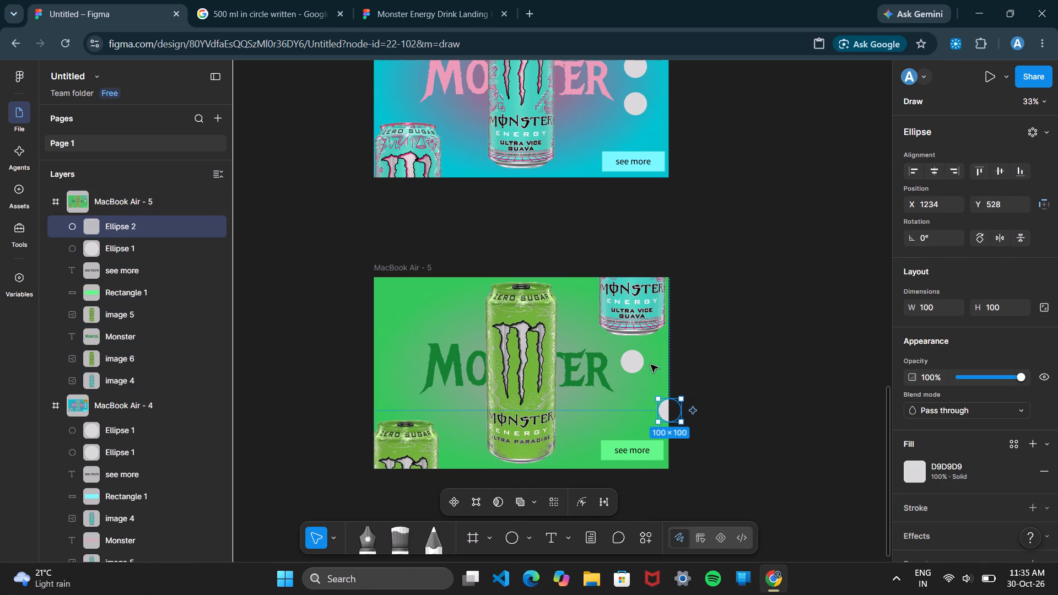
drag(677, 414, 638, 399)
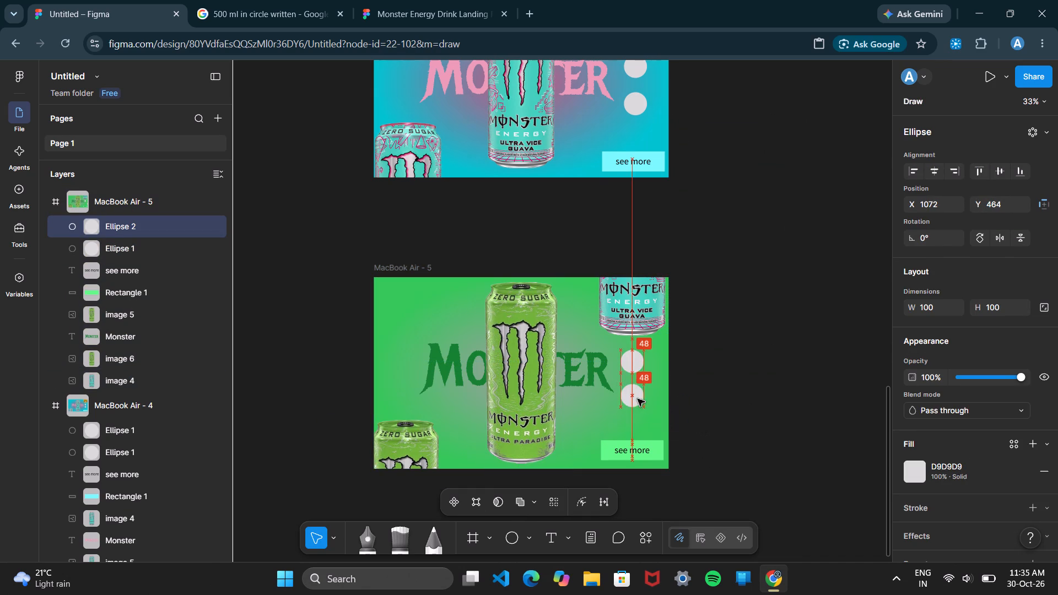
drag(638, 399, 641, 405)
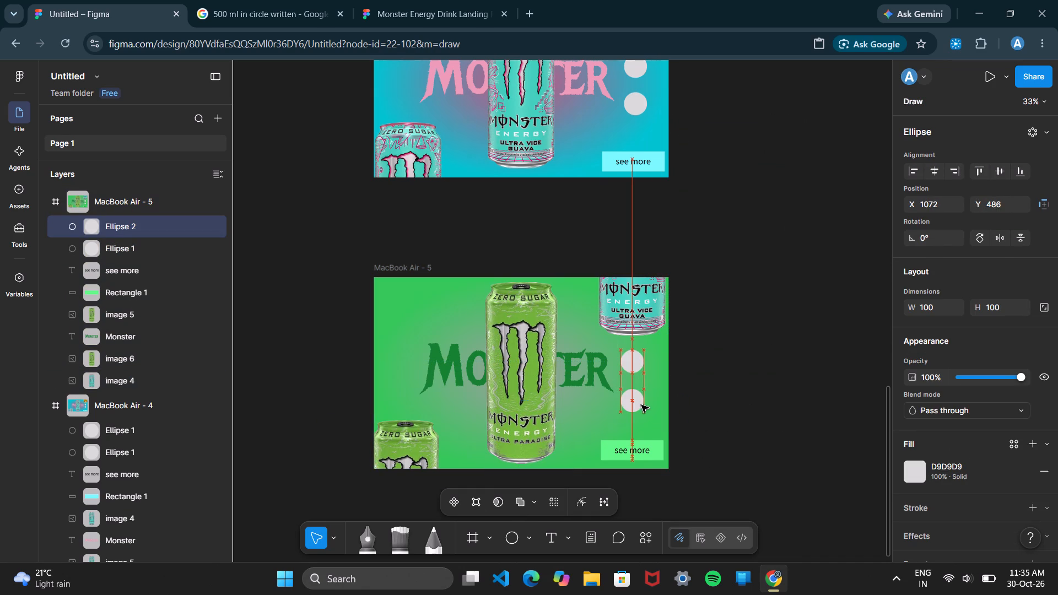
drag(641, 405, 638, 398)
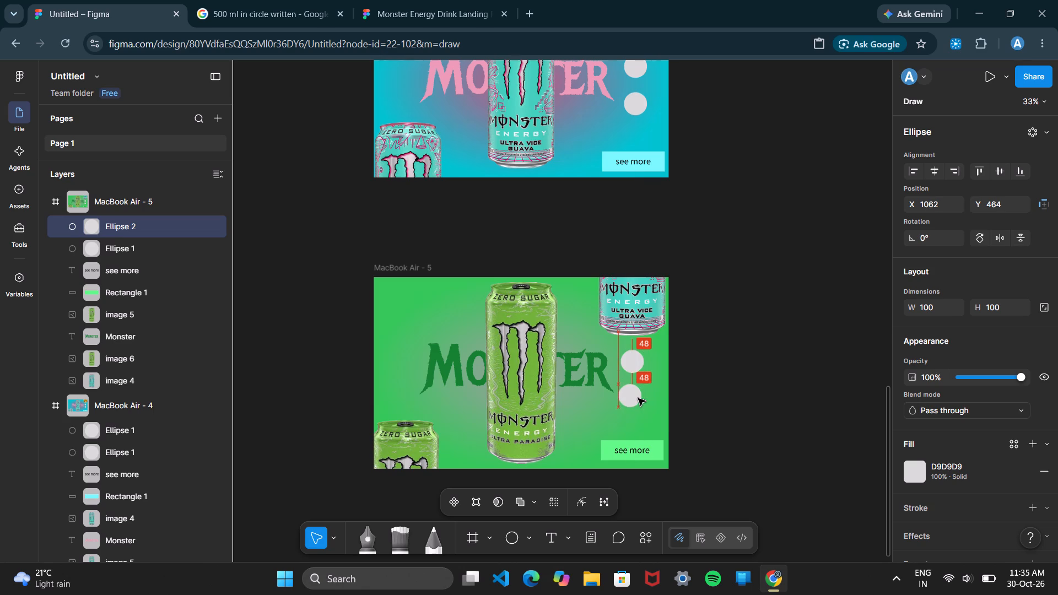
drag(638, 398, 640, 396)
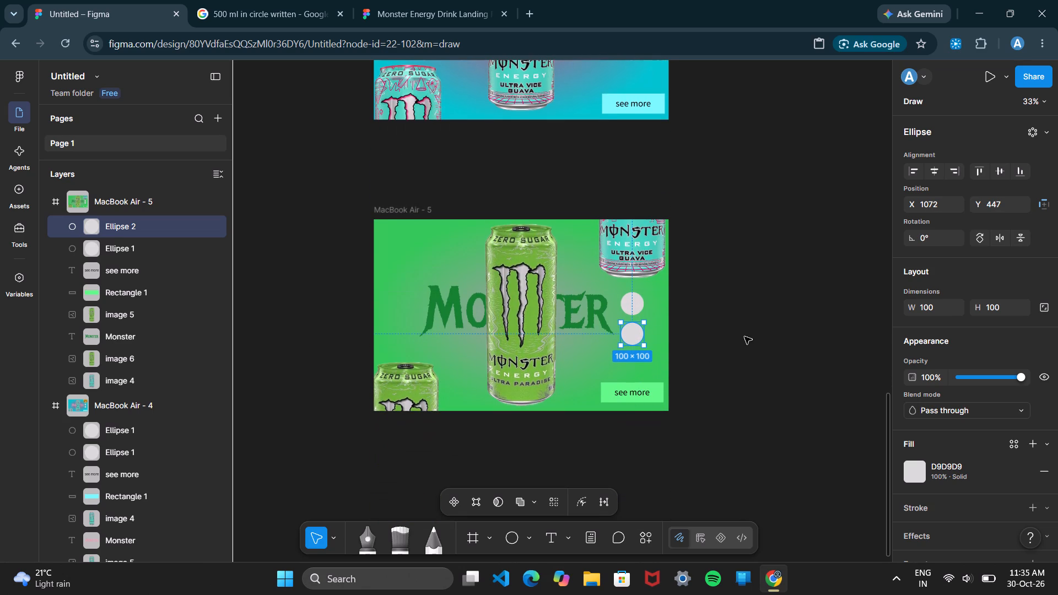
click(744, 337)
drag(628, 333, 630, 340)
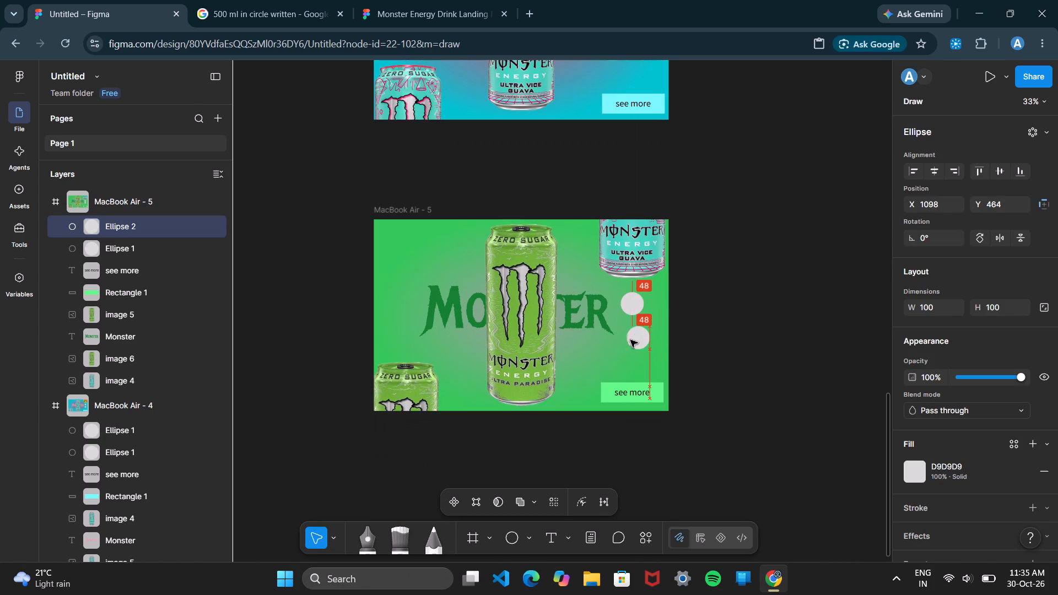
drag(630, 340, 628, 339)
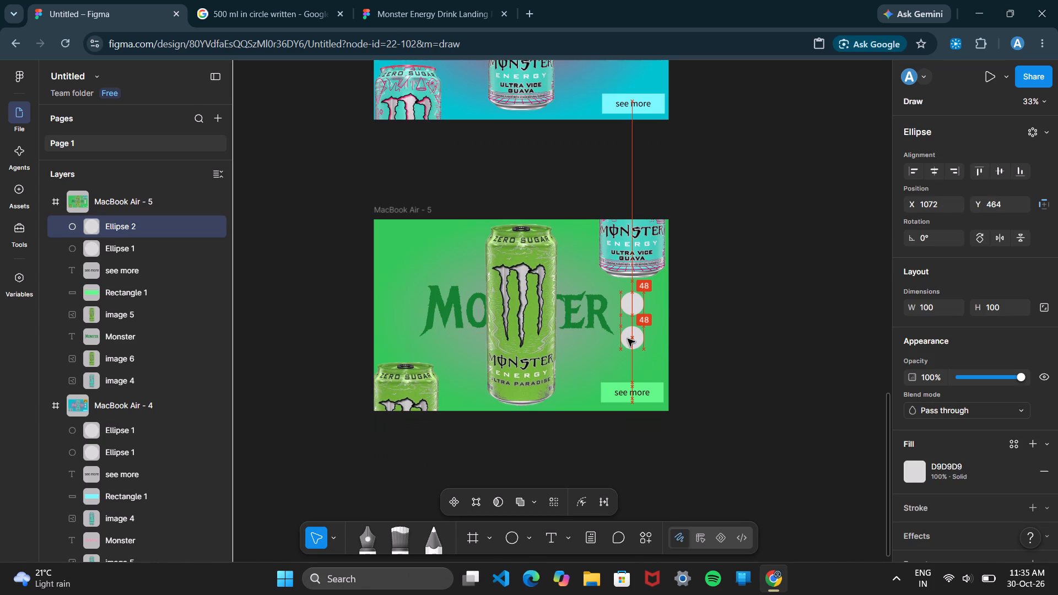
drag(628, 339, 628, 339)
Move the MacBook Air - 4 circles closer together at X 1086, the upper at Y 289 and the lower at about Y 438.
scroll(631, 235, up, 2)
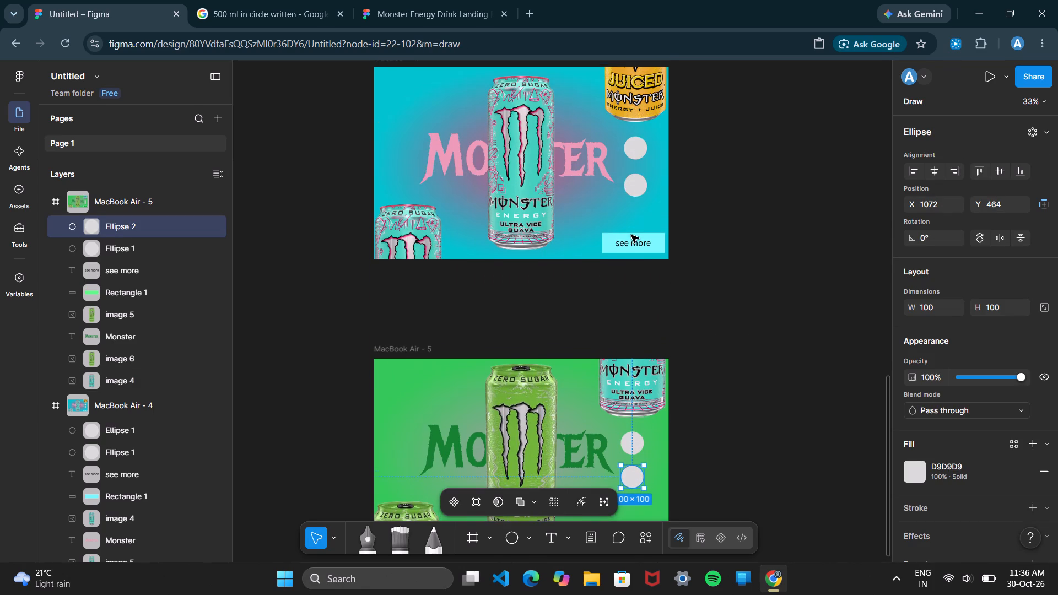
click(630, 185)
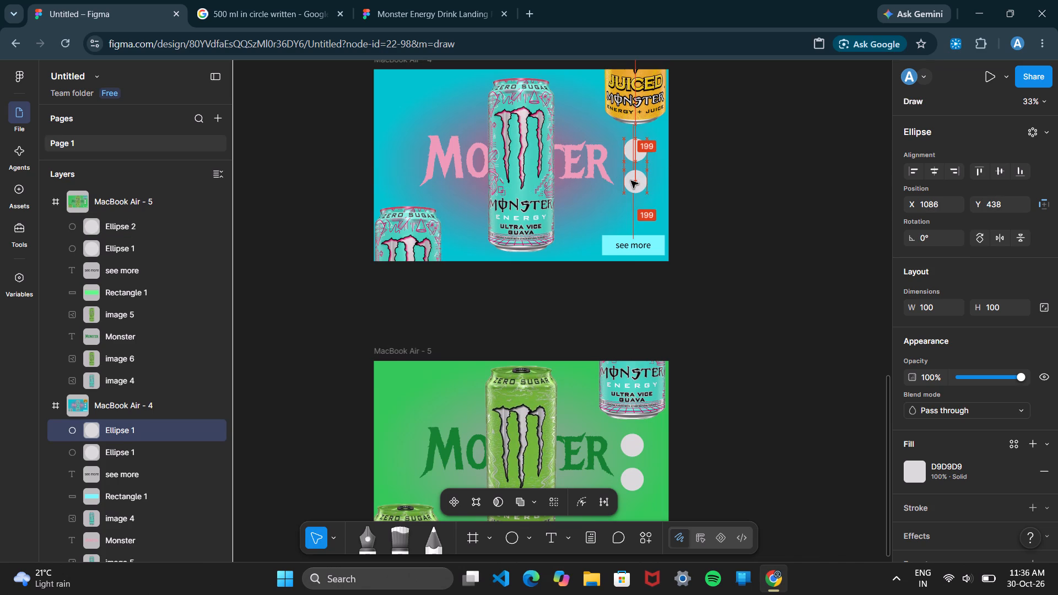
click(631, 154)
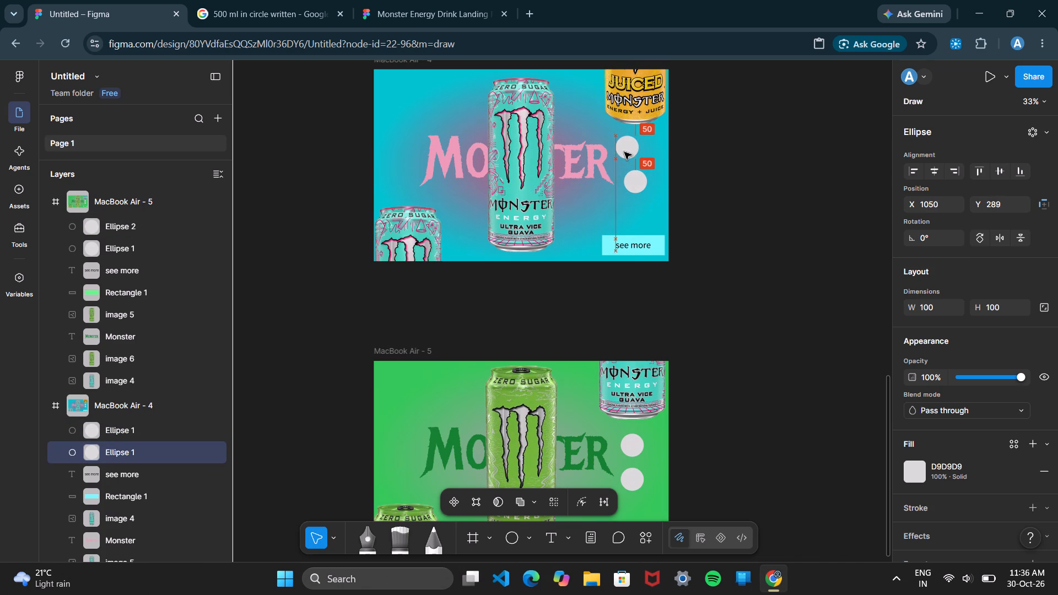
Reposition both circles in MacBook Air - 3 to X 1098, with the upper at Y 316 and the lower at about Y 473.
scroll(633, 151, up, 1)
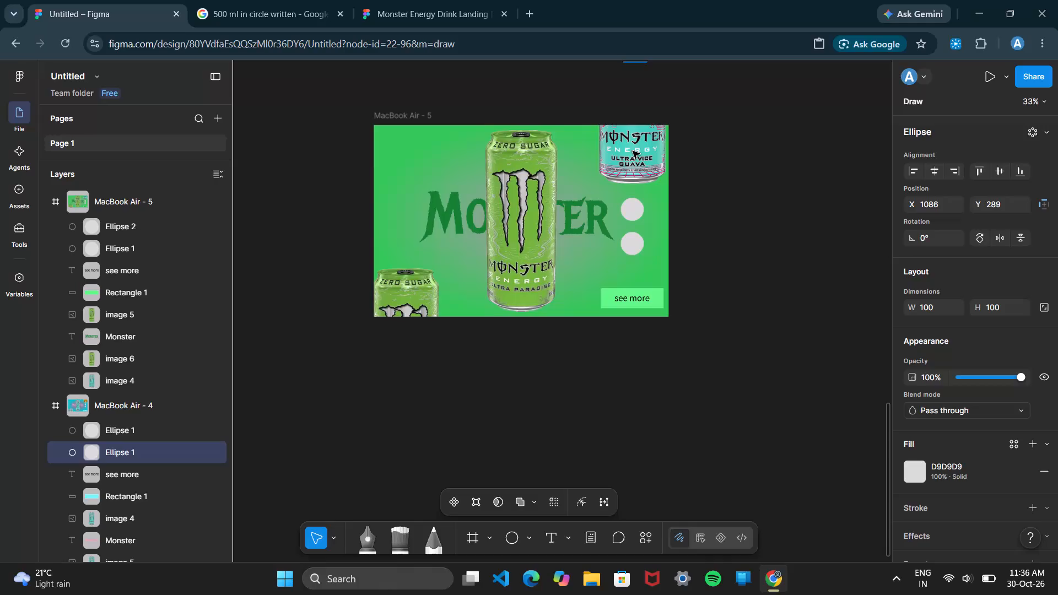
scroll(633, 151, up, 4)
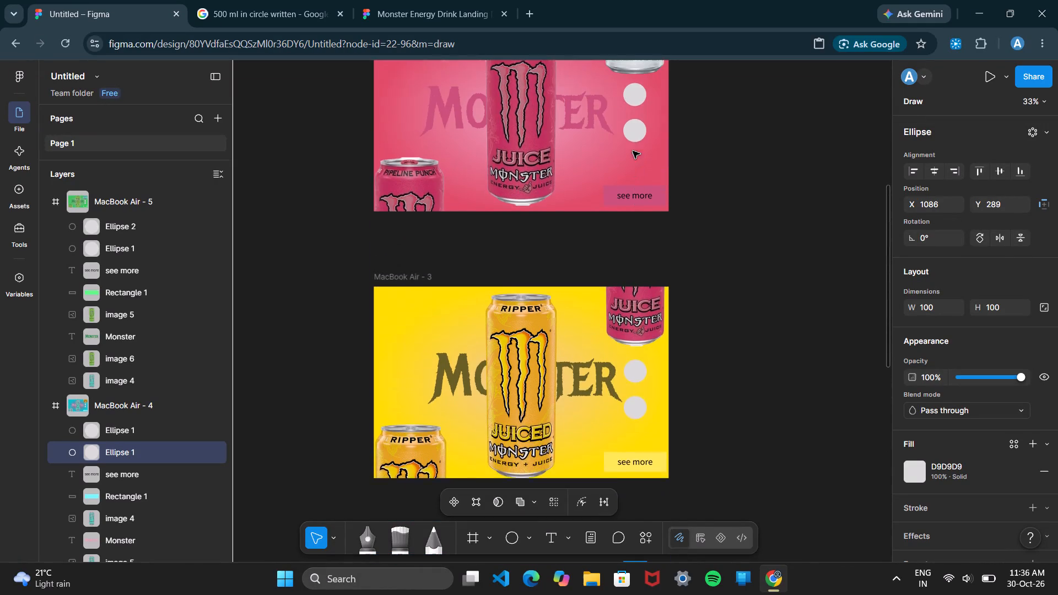
scroll(633, 151, down, 1)
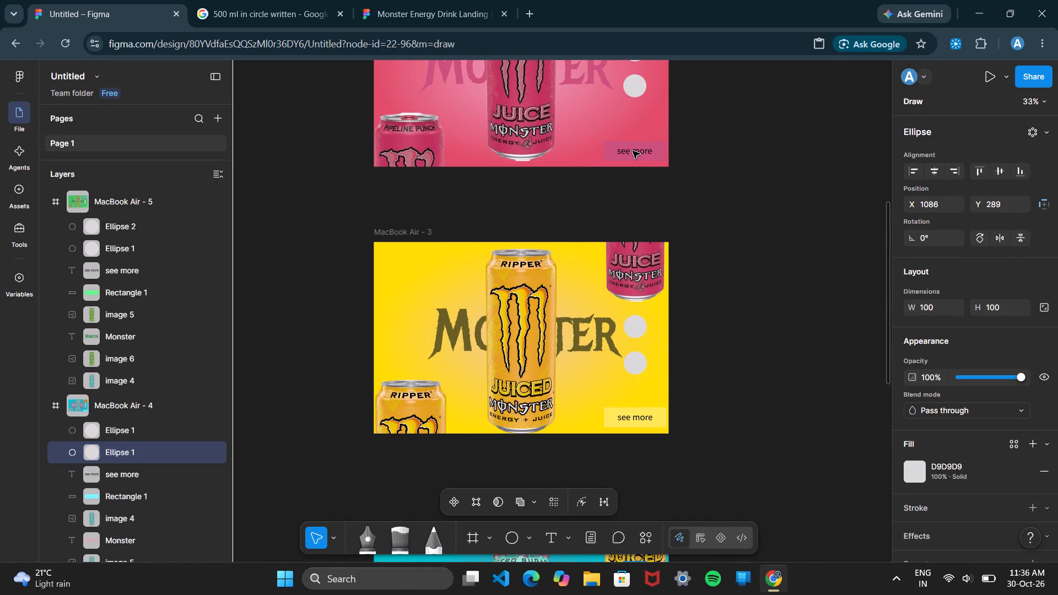
click(634, 359)
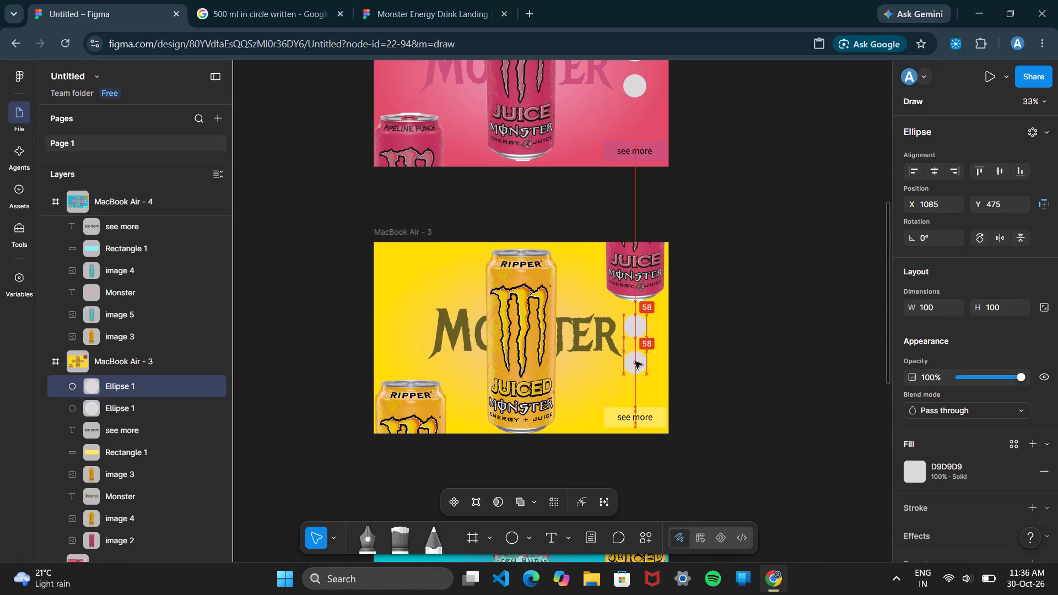
click(636, 331)
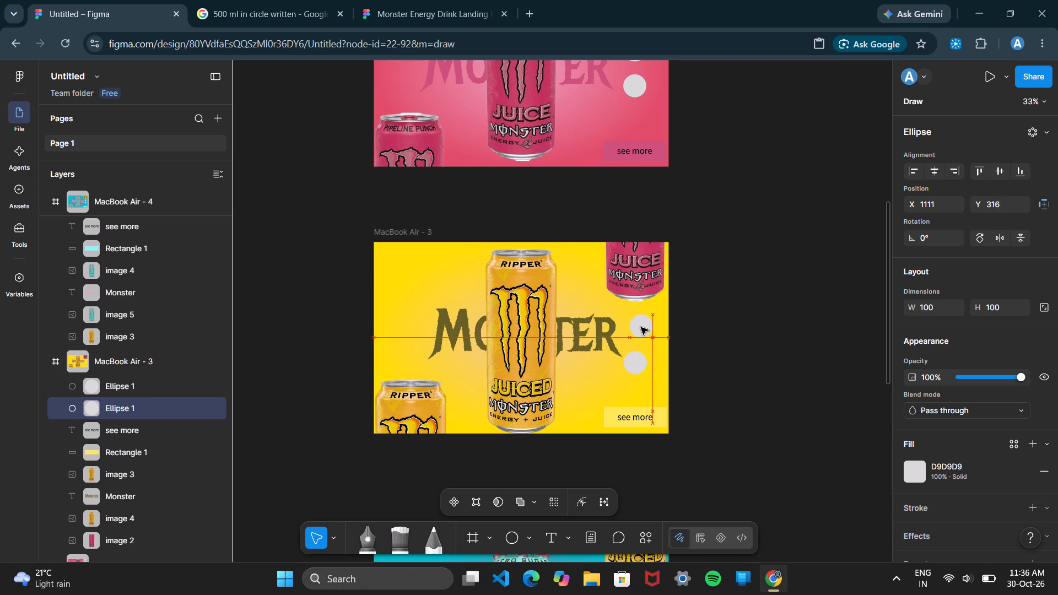
click(634, 364)
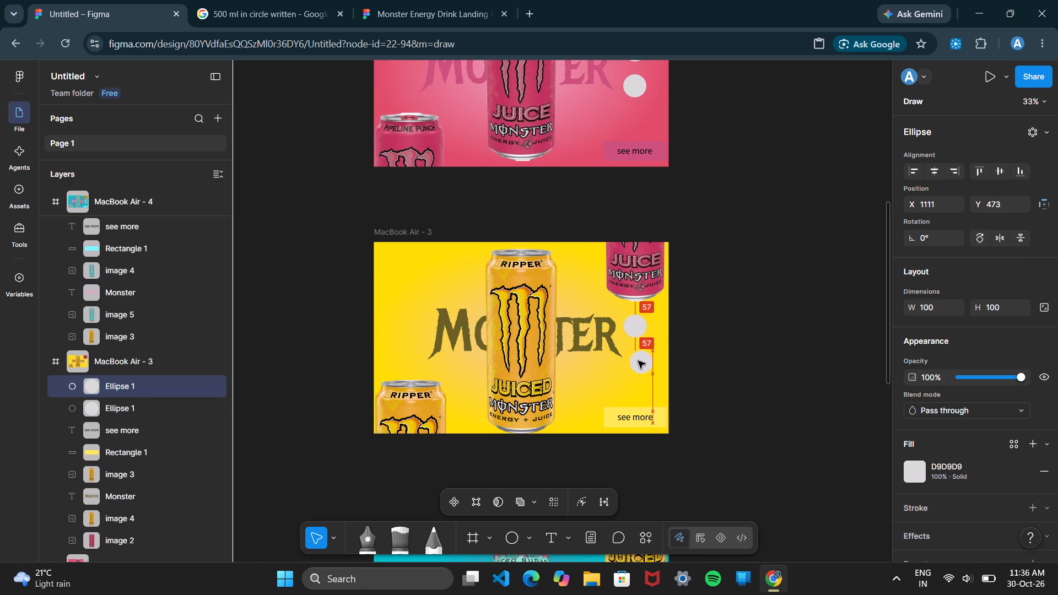
click(633, 327)
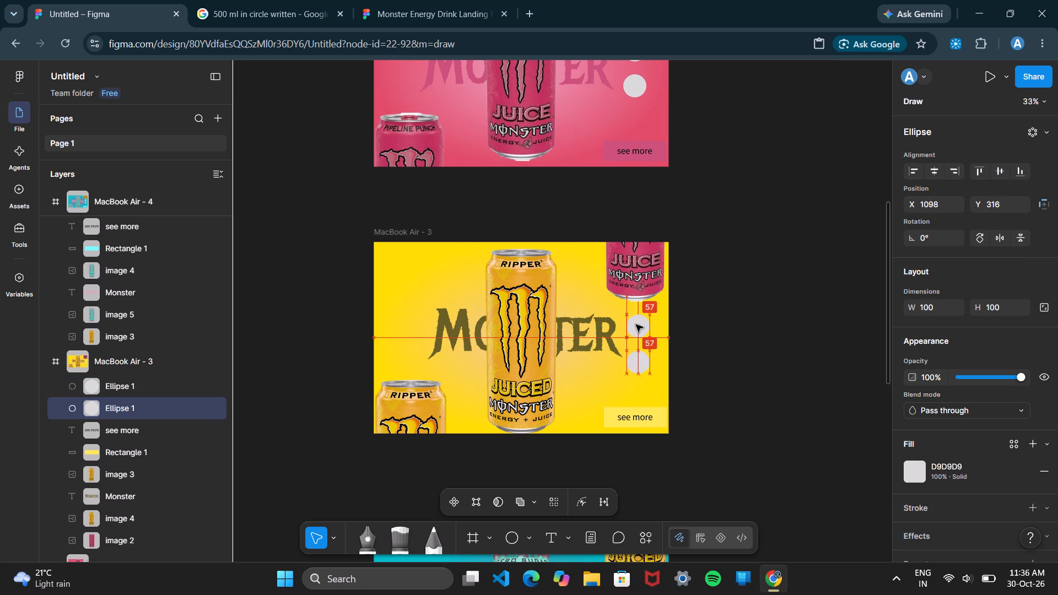
click(727, 312)
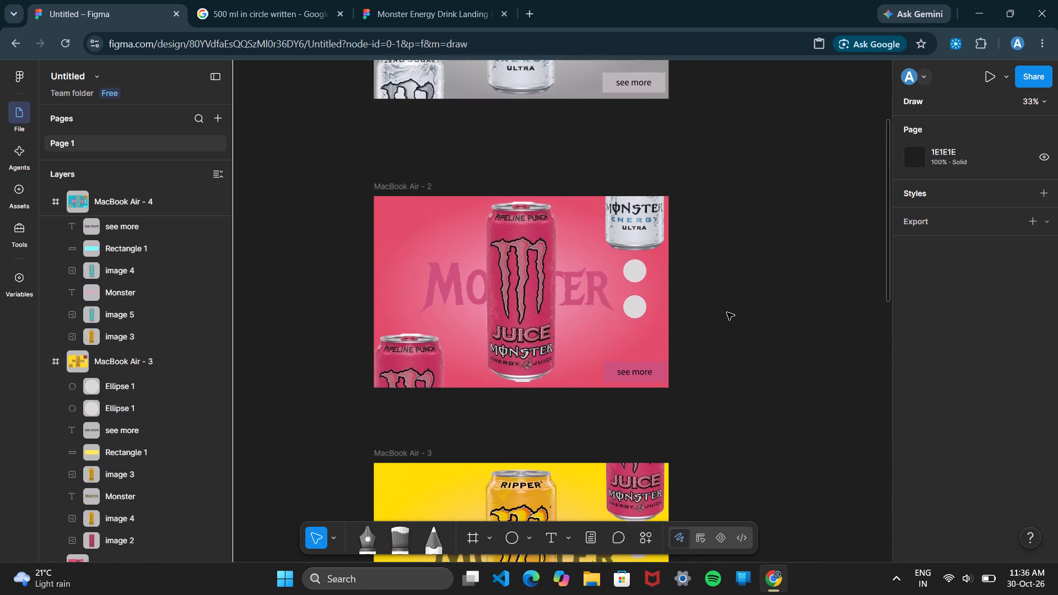
Paste two circles into MacBook Air - 1, stacked below the green can at X 1096, with the lower one at Y 461.
scroll(727, 312, up, 6)
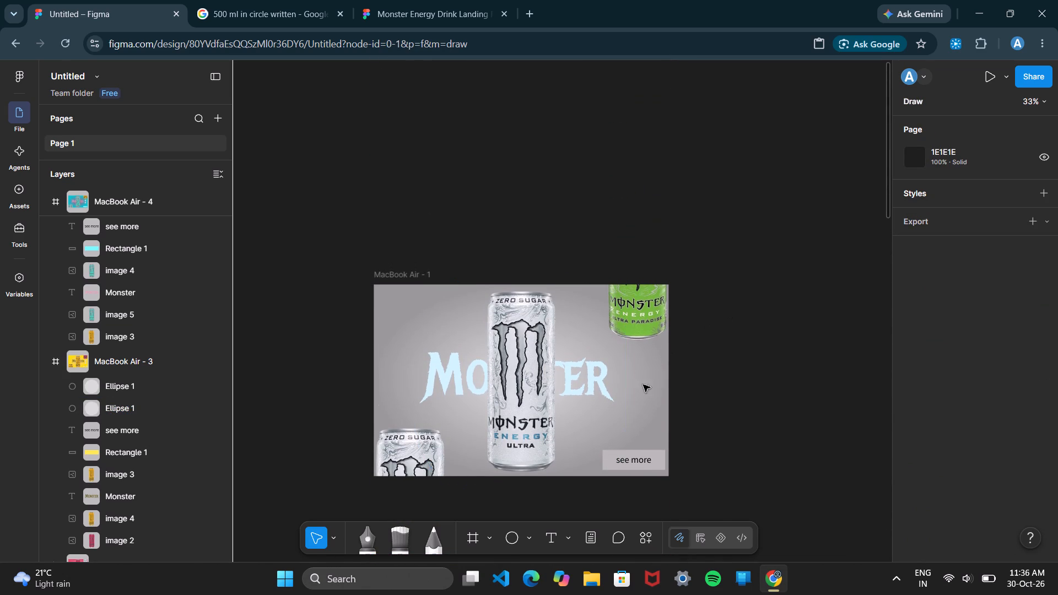
right_click(635, 360)
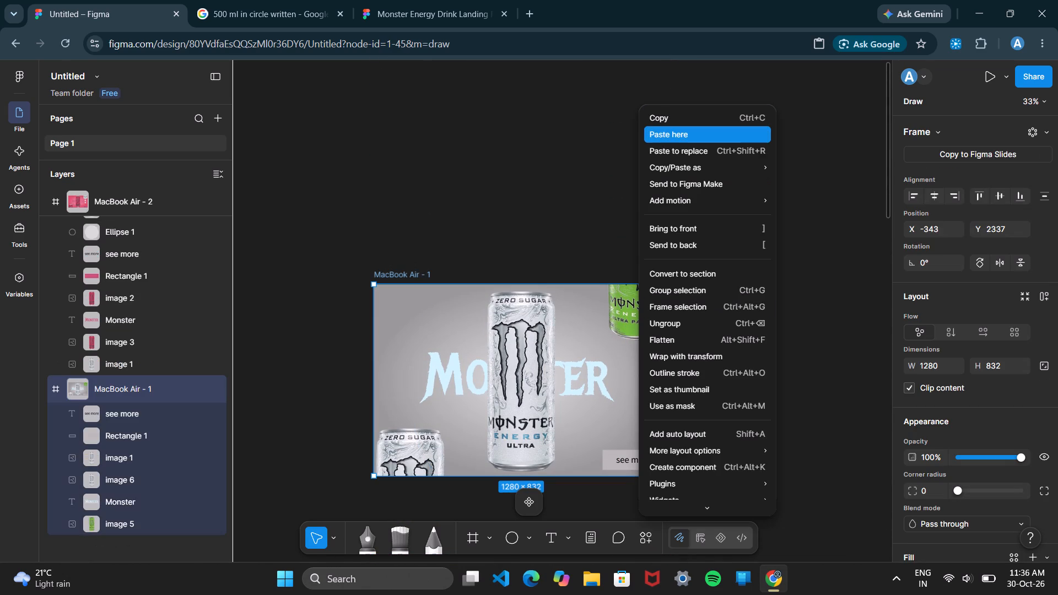
click(692, 138)
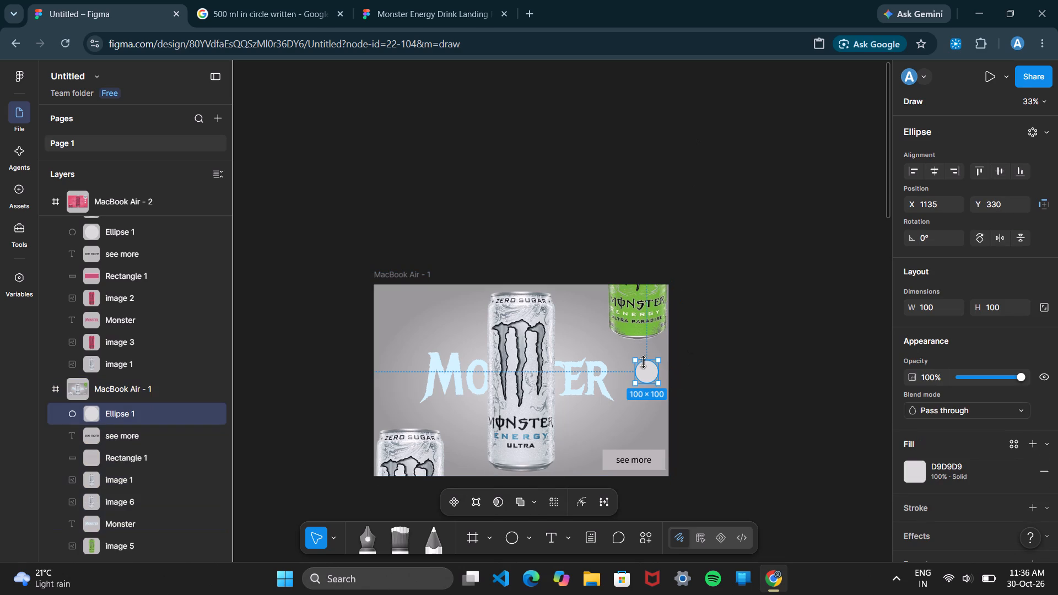
right_click(694, 388)
click(742, 390)
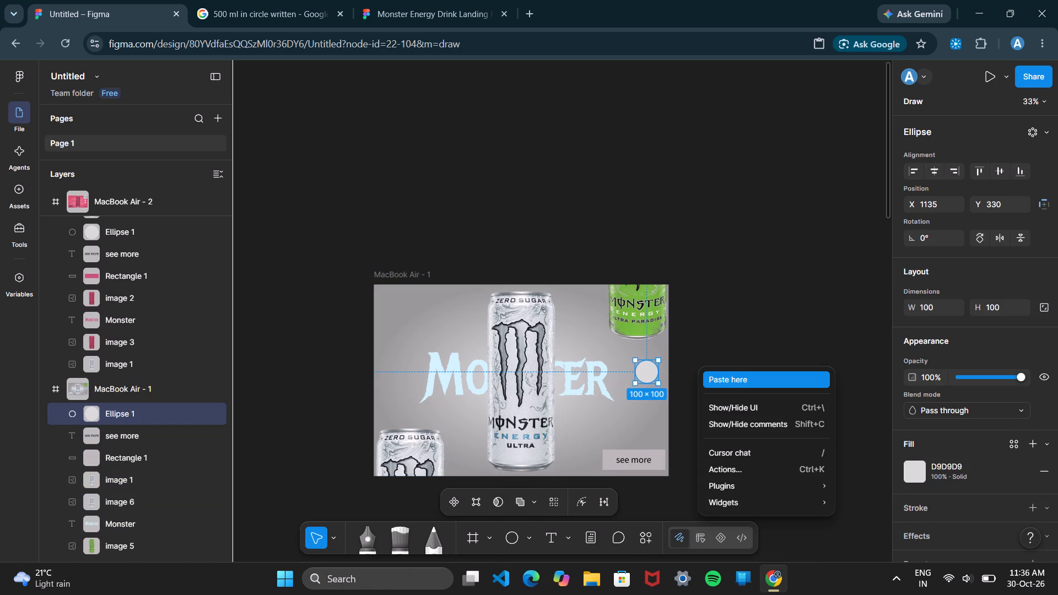
click(702, 375)
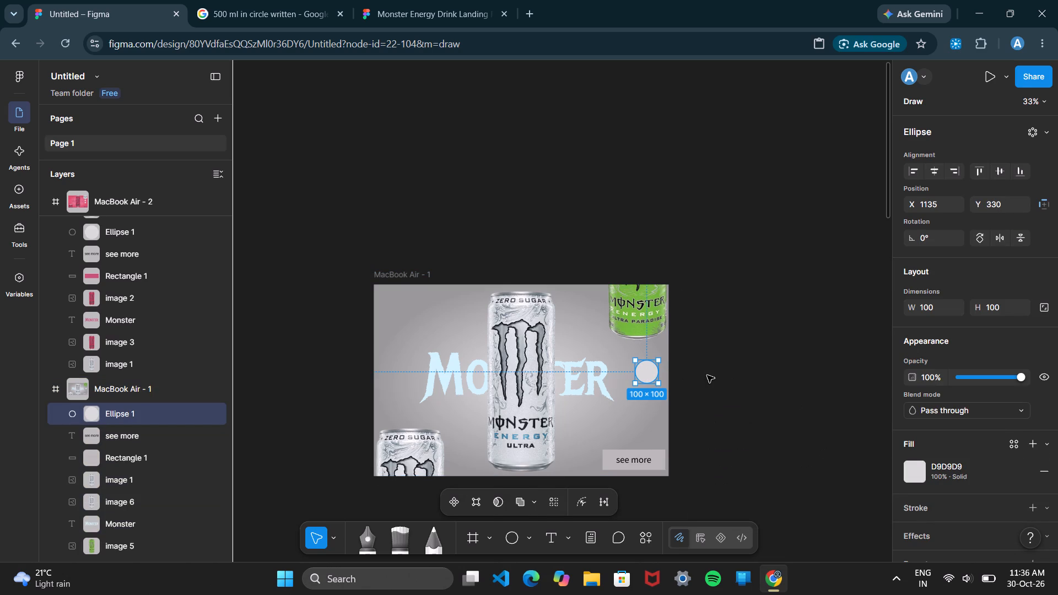
right_click(707, 375)
click(723, 378)
drag(650, 376, 640, 372)
drag(725, 386, 653, 401)
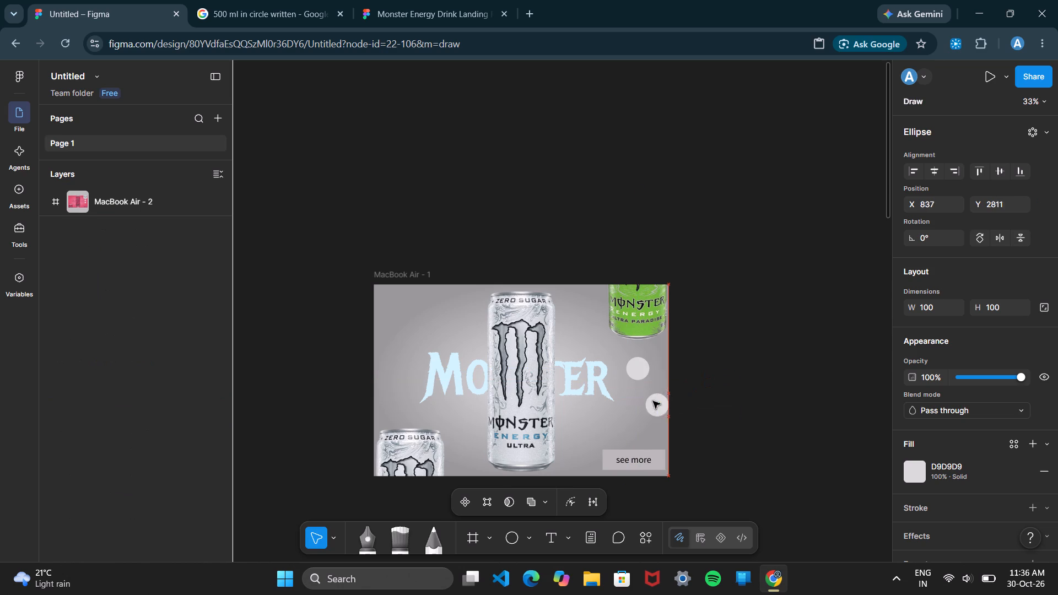
drag(653, 401, 646, 397)
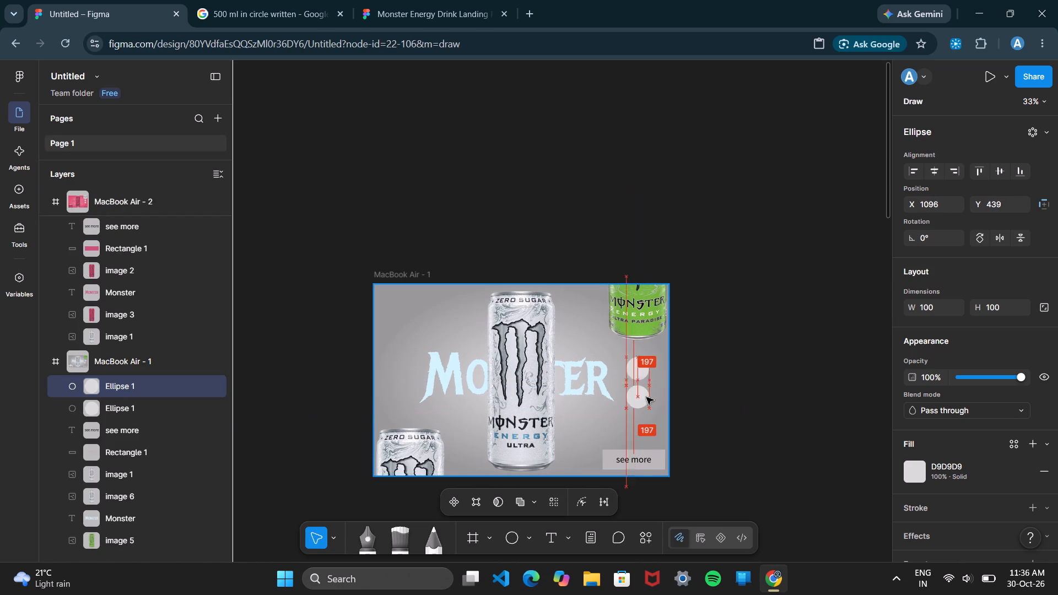
drag(646, 397, 645, 400)
click(704, 377)
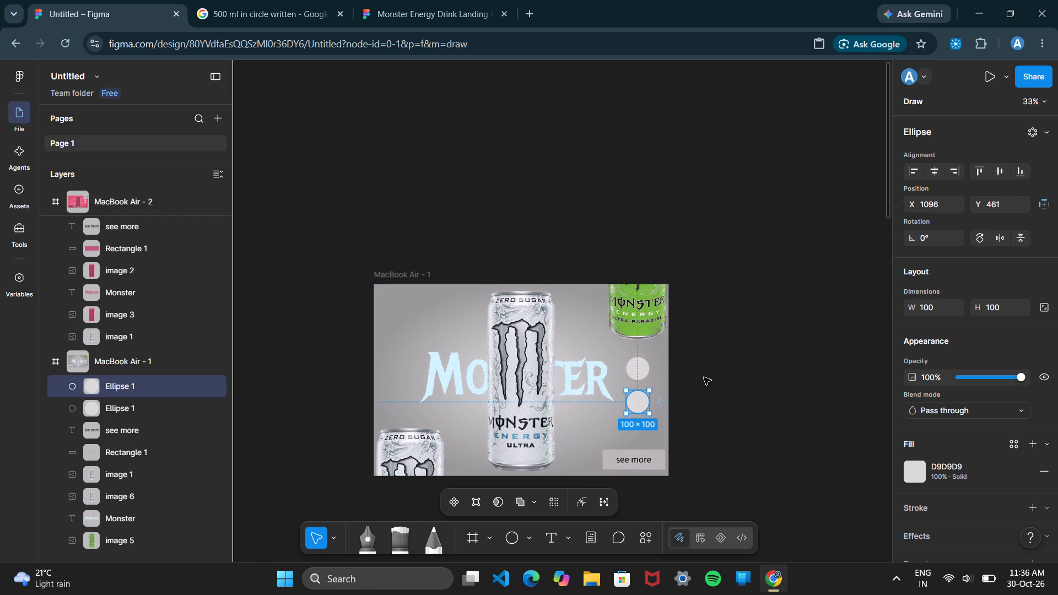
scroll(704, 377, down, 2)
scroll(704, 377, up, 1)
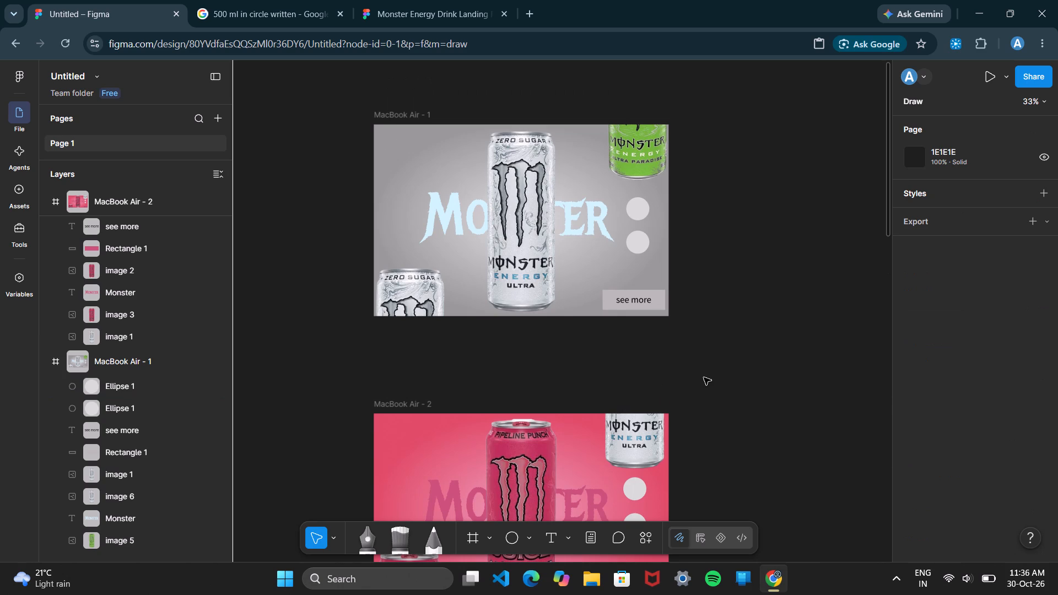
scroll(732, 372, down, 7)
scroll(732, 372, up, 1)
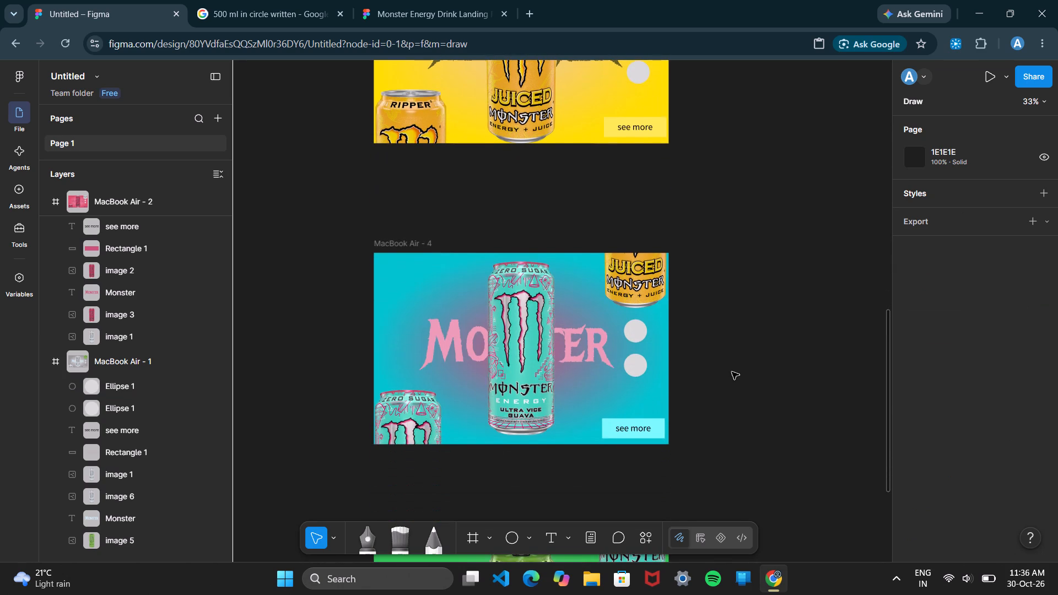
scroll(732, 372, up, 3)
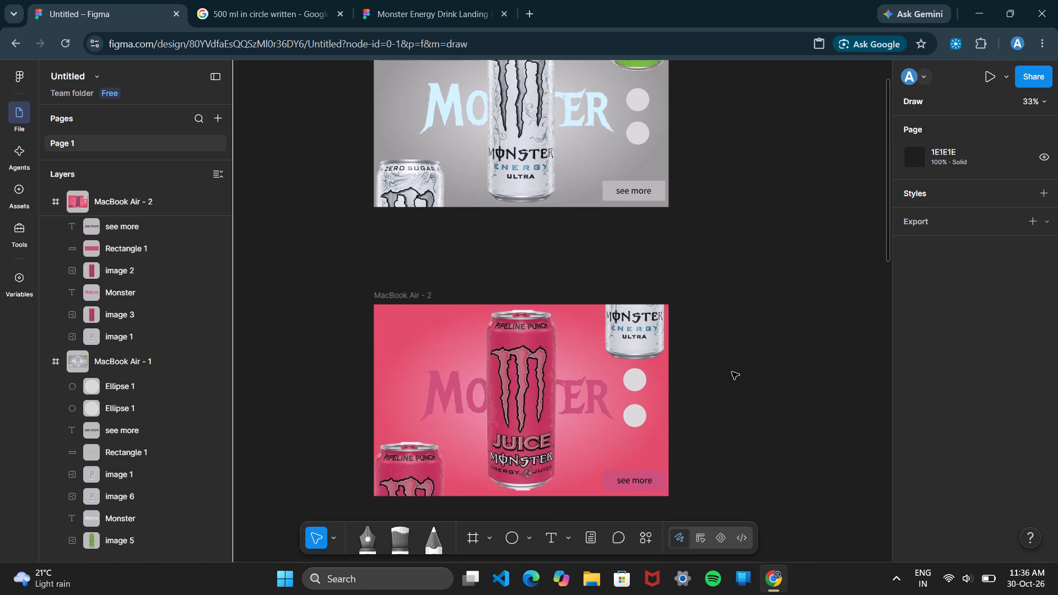
Add a two-line text reading "500" over "ml" in the empty canvas just below the MacBook Air - 1 frame.
scroll(732, 372, up, 1)
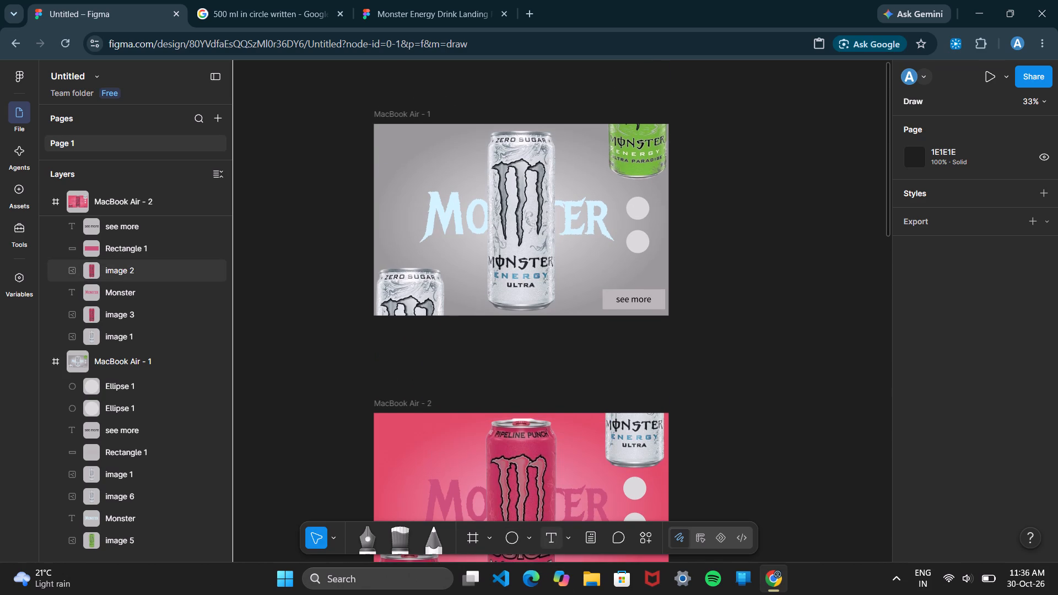
click(552, 534)
right_click(520, 382)
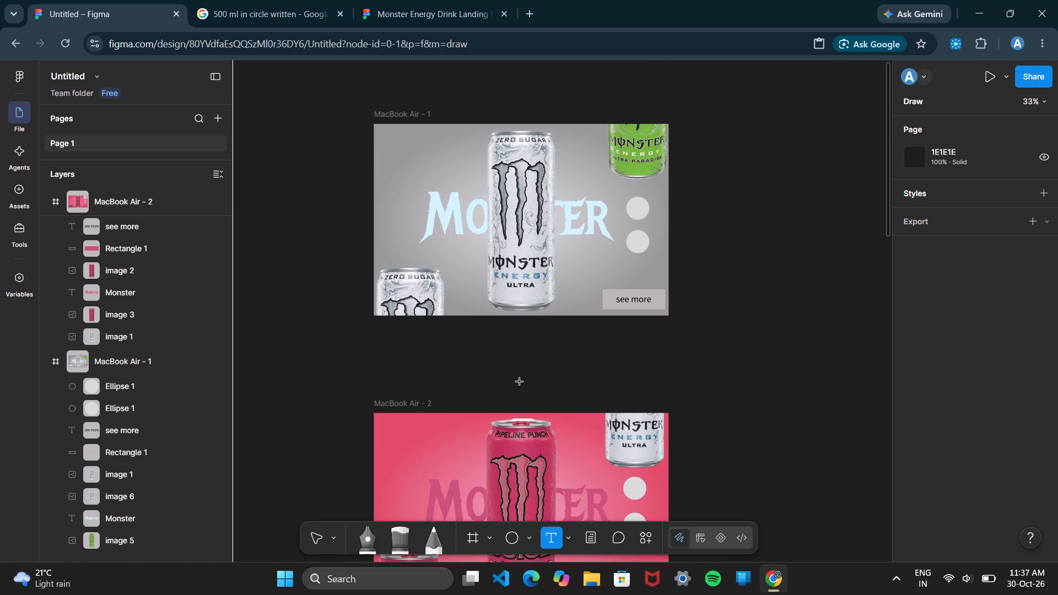
click(506, 339)
click(506, 339)
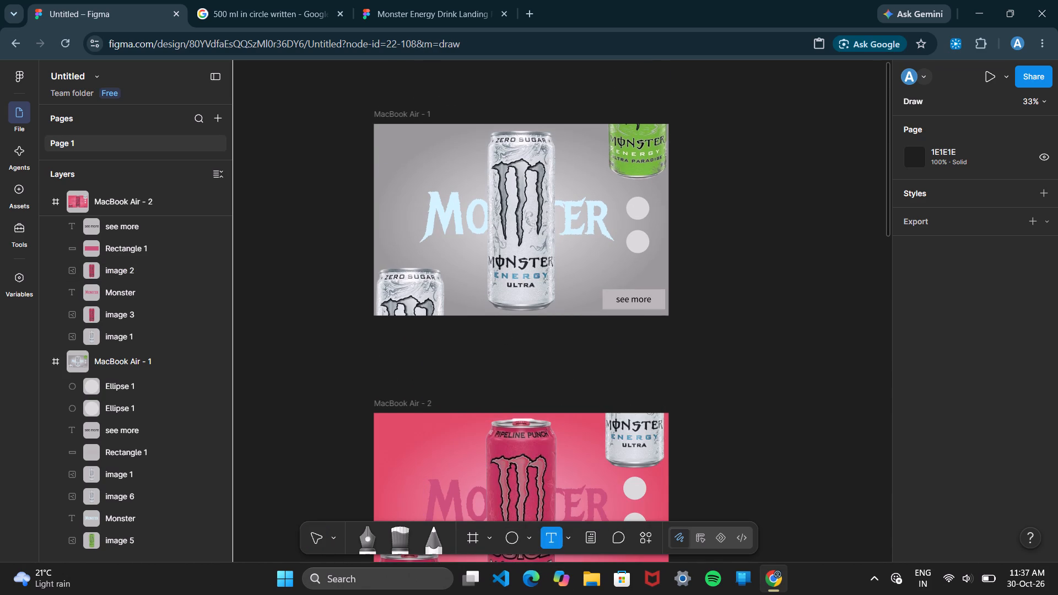
key(5)
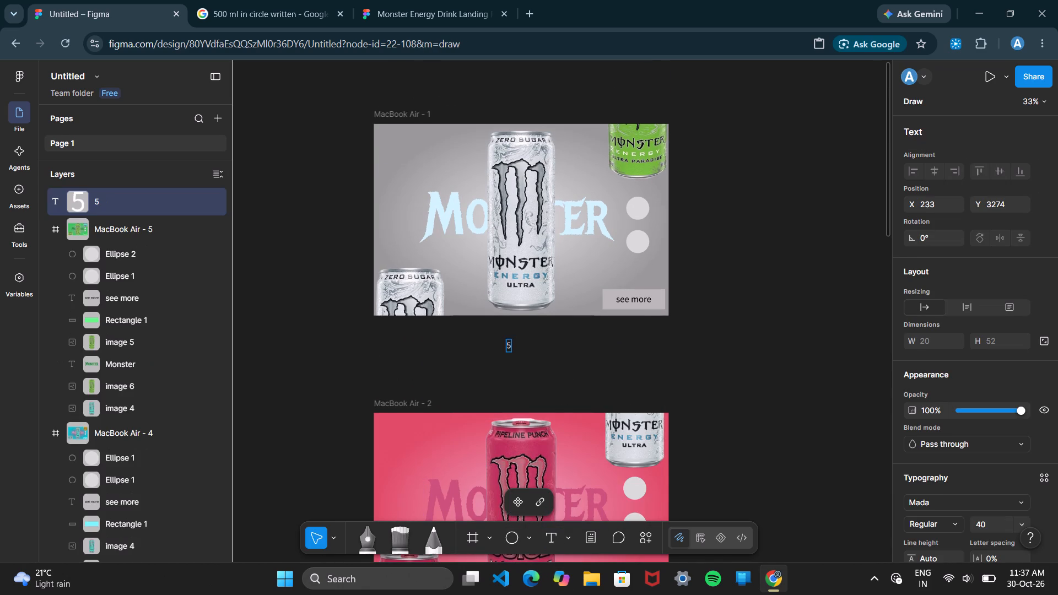
text(00)
key(Return)
key(m)
key(l)
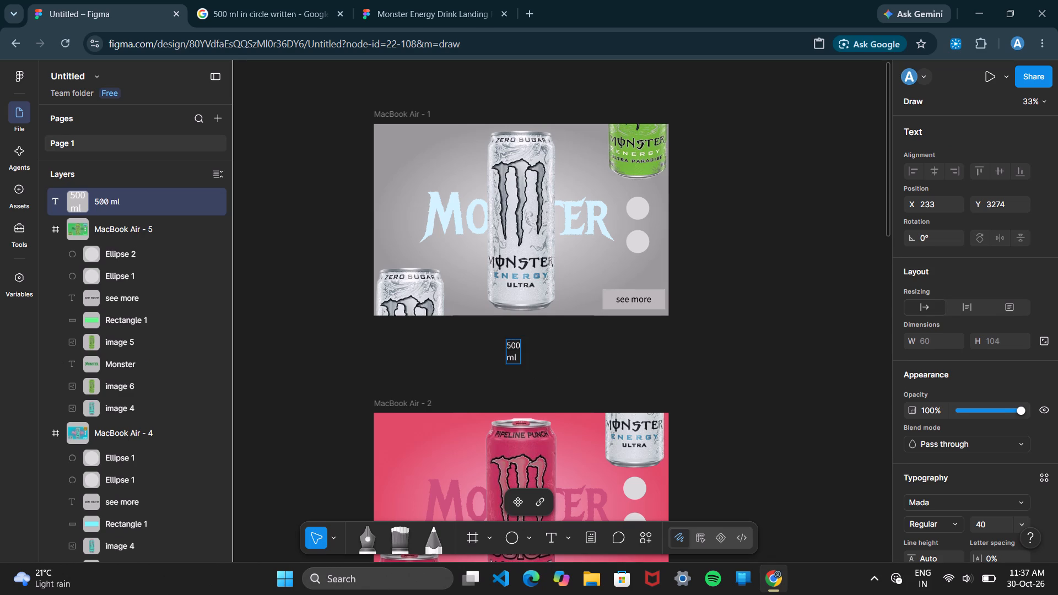
key(Return)
key(BackSpace)
click(603, 350)
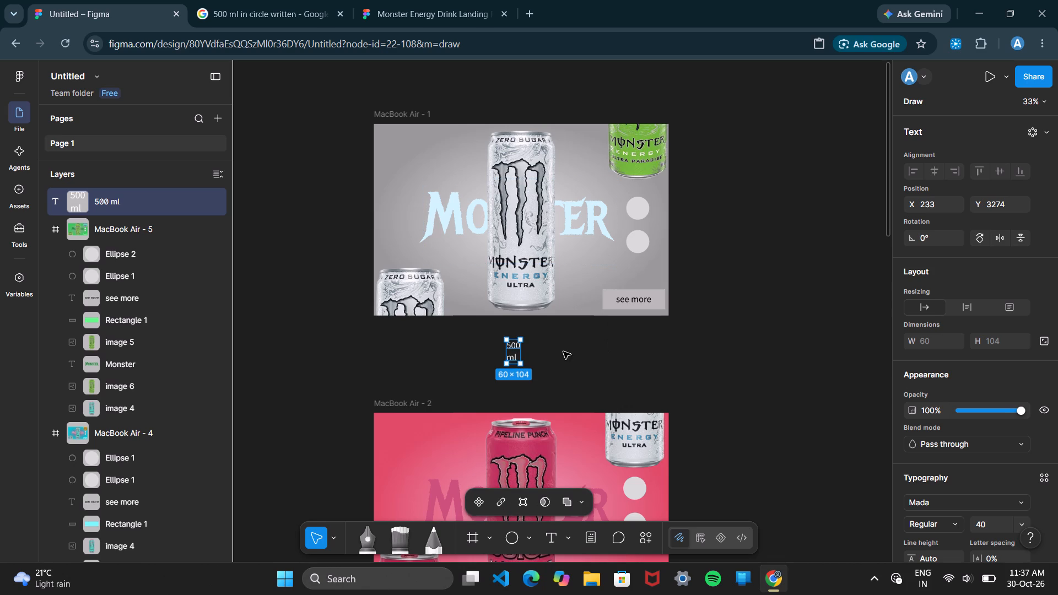
Insert a space before "ml" in the new text so it sits centred under "500".
click(544, 350)
click(512, 354)
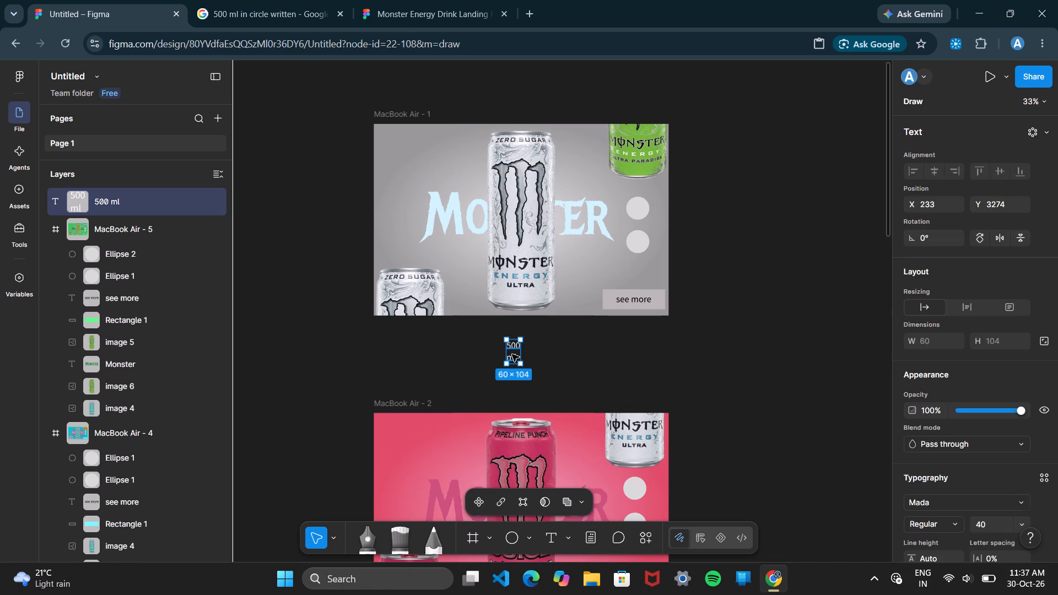
click(512, 354)
click(512, 354)
double_click(512, 354)
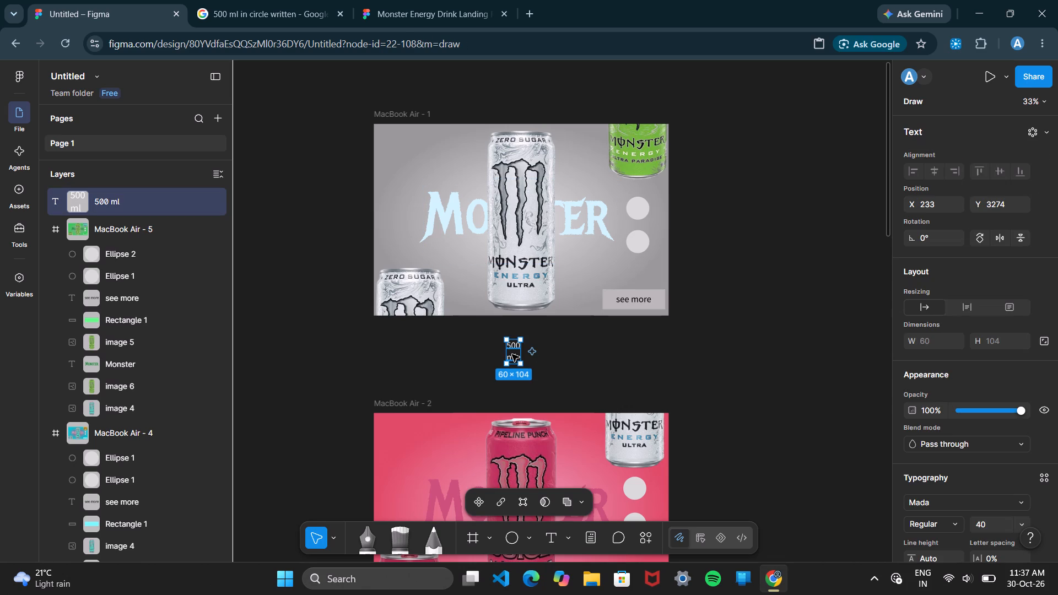
click(508, 358)
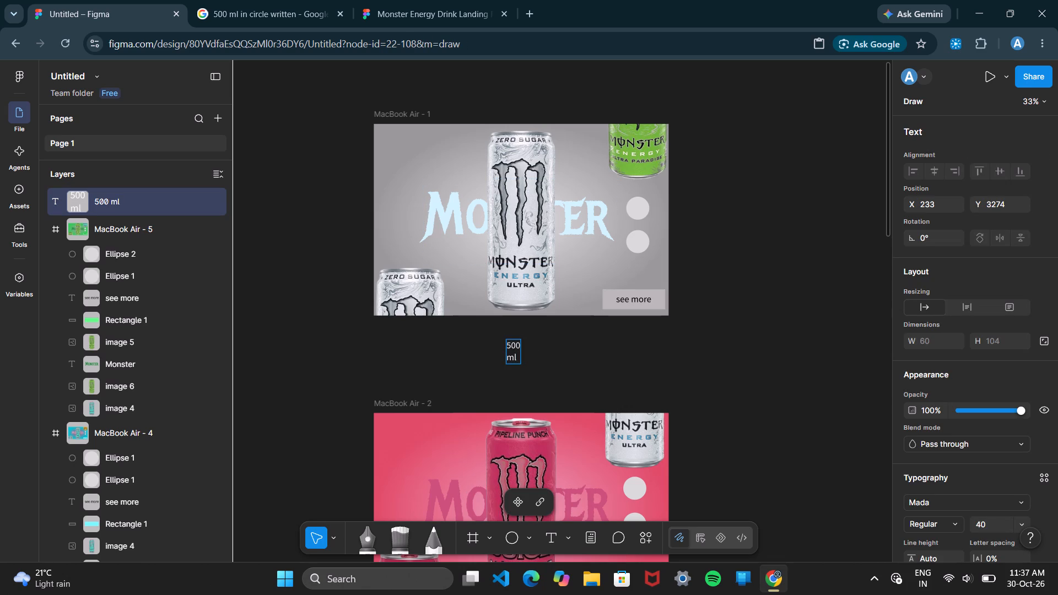
key(space)
click(578, 348)
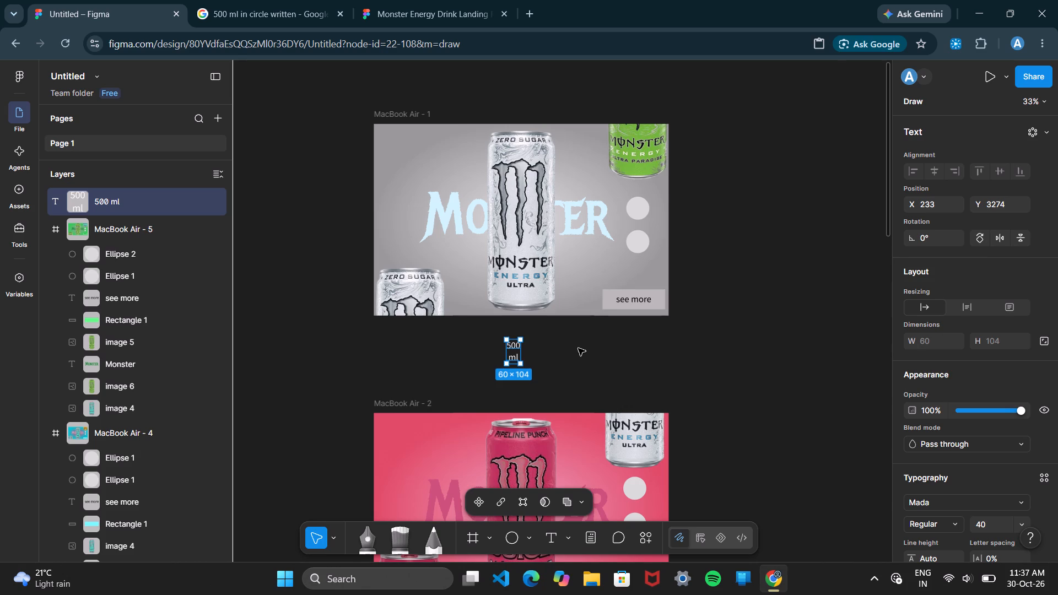
double_click(578, 348)
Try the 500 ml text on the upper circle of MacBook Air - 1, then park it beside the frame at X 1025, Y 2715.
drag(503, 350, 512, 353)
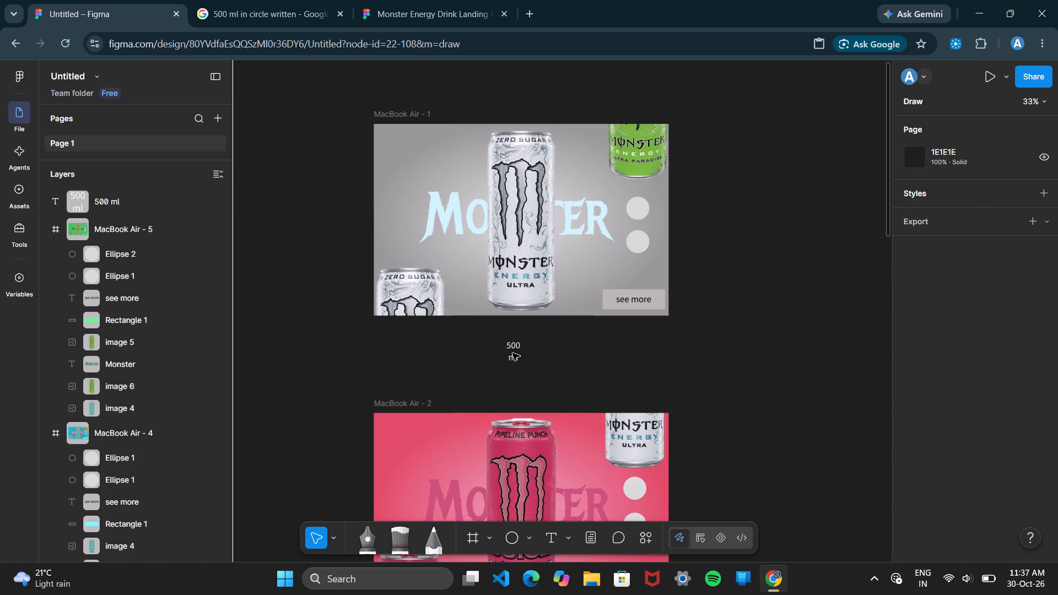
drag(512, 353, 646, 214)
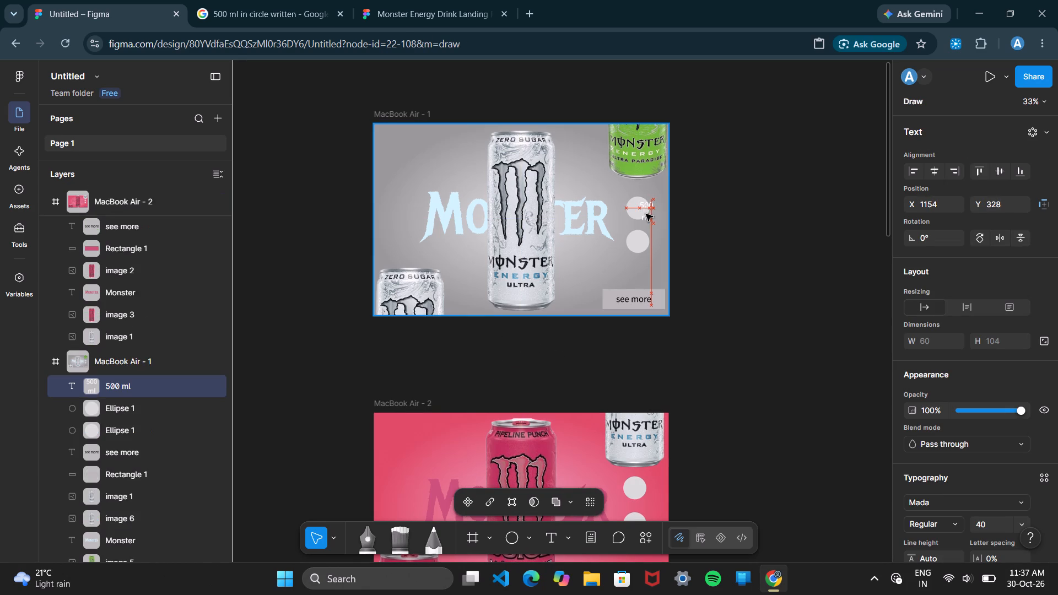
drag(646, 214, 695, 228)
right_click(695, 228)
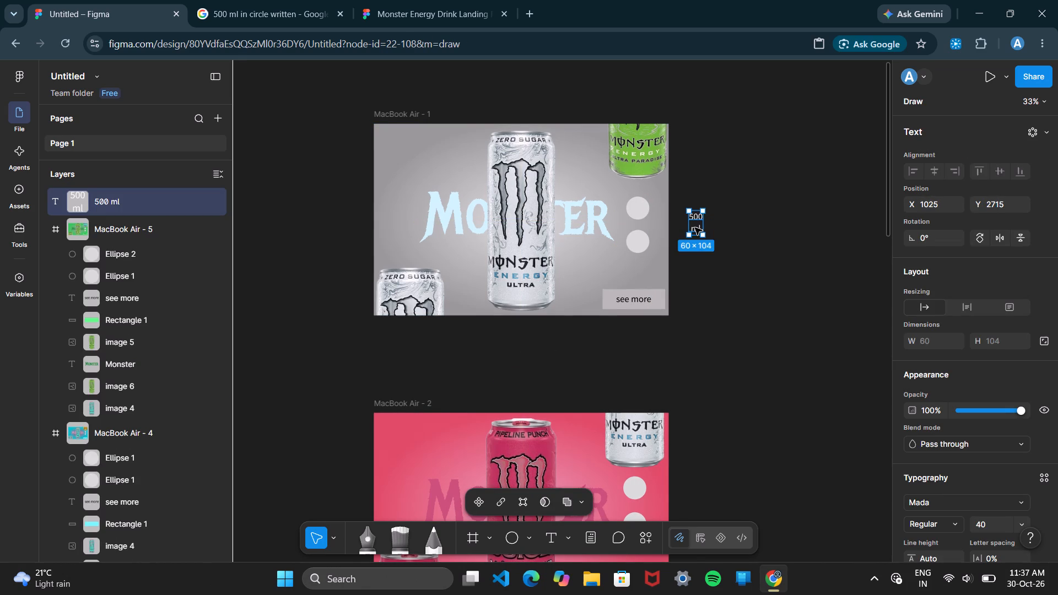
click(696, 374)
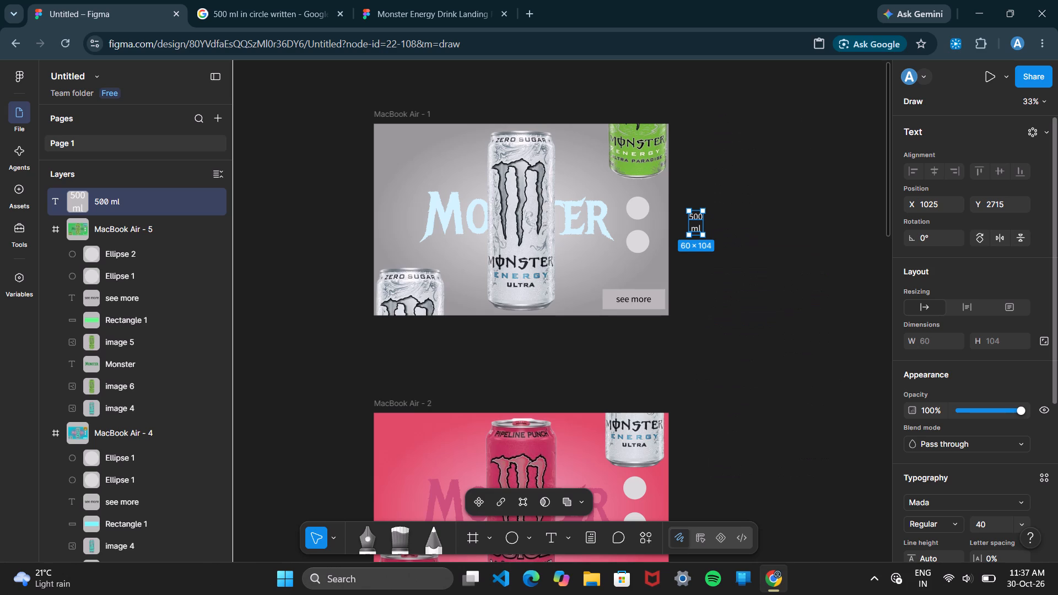
Change the fill of the 500 ml text to black, 000000.
scroll(927, 445, down, 2)
click(908, 421)
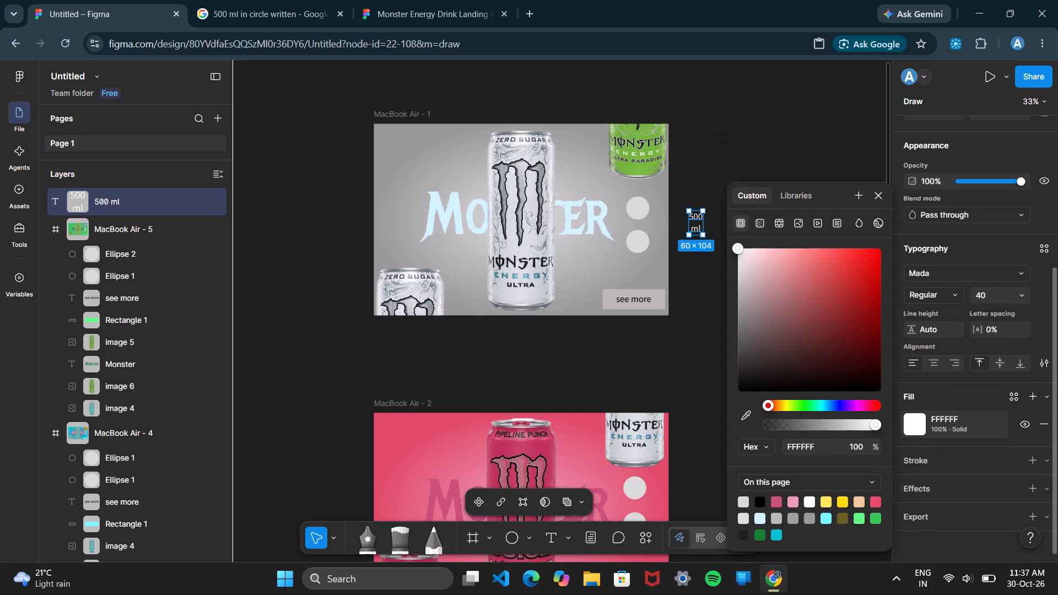
click(759, 501)
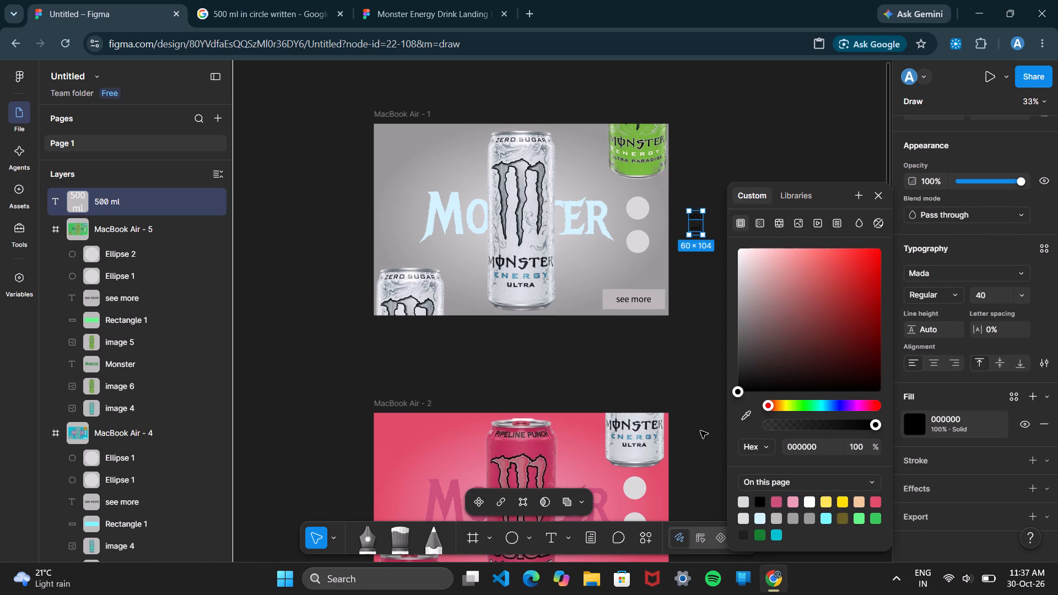
click(700, 431)
Place the black 500 ml text on the upper circle of MacBook Air - 1 at X 1115, Y 319.
drag(698, 231, 691, 230)
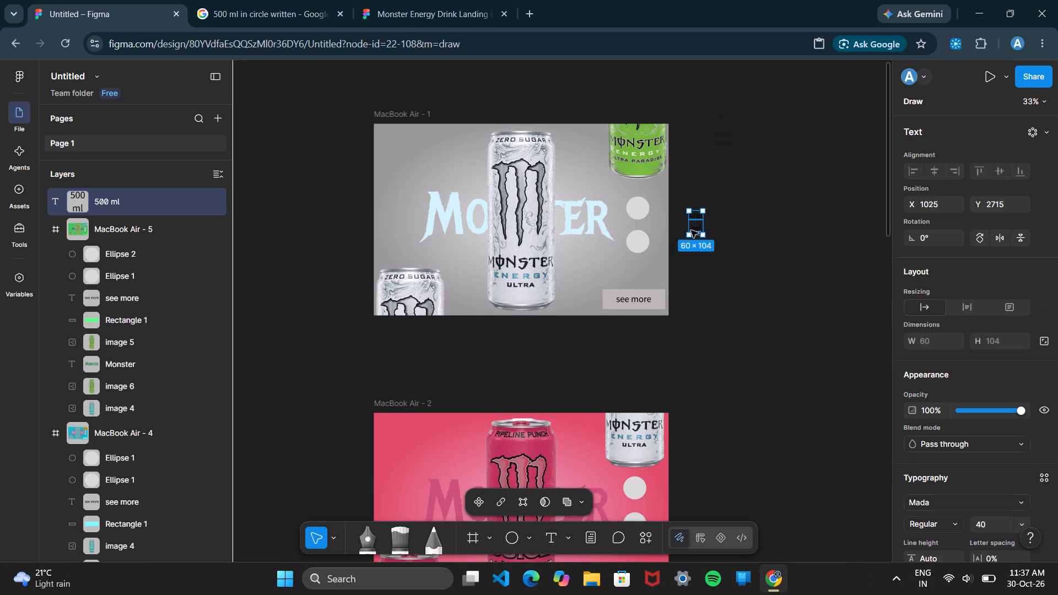
drag(691, 230, 640, 221)
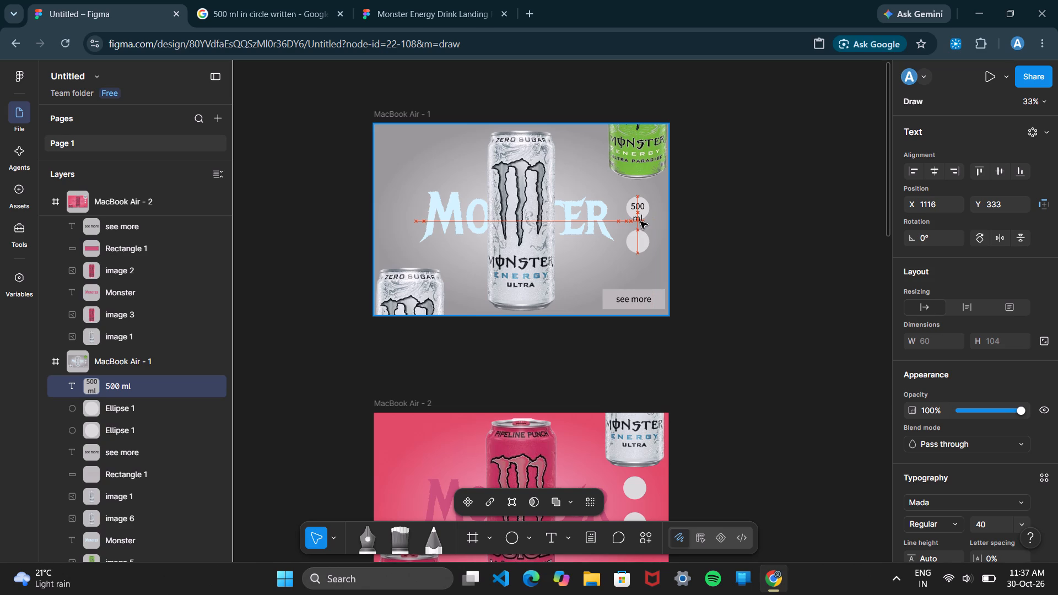
drag(640, 221, 641, 218)
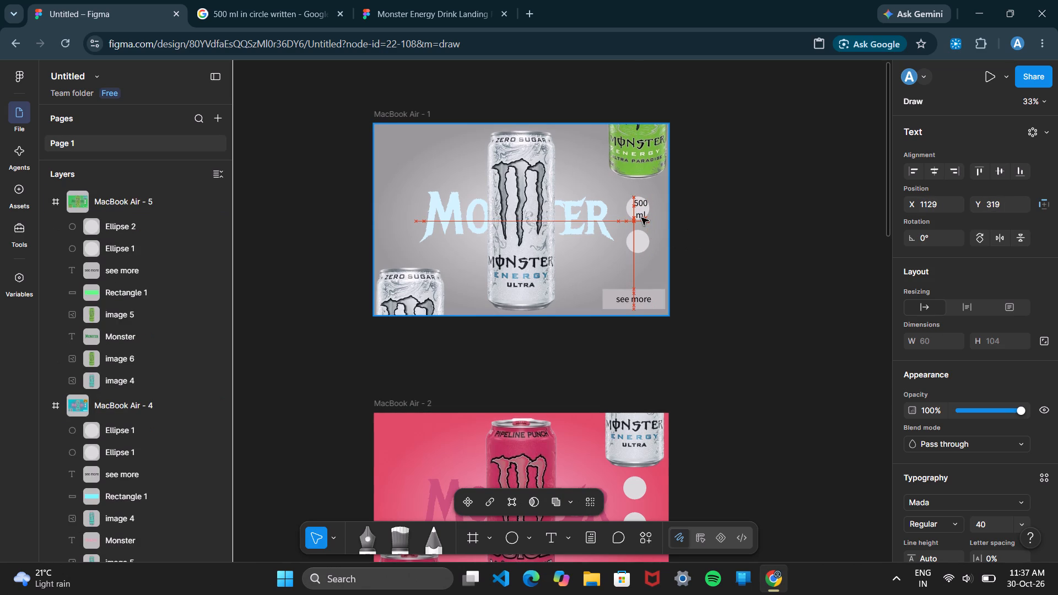
drag(641, 218, 638, 218)
click(739, 223)
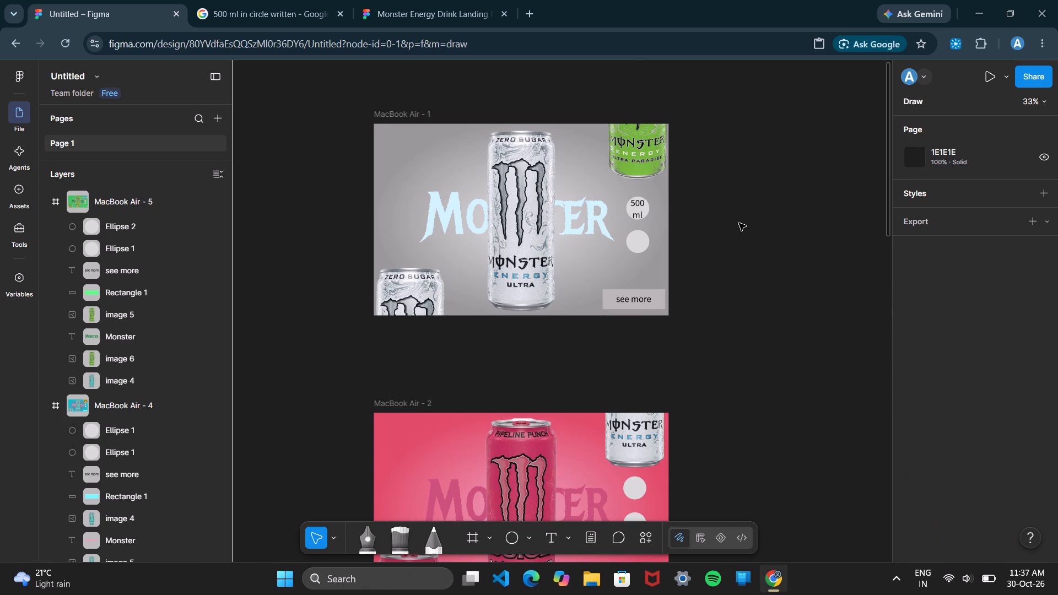
Set the font size of the 500 ml text in MacBook Air - 1 to 36.
click(640, 206)
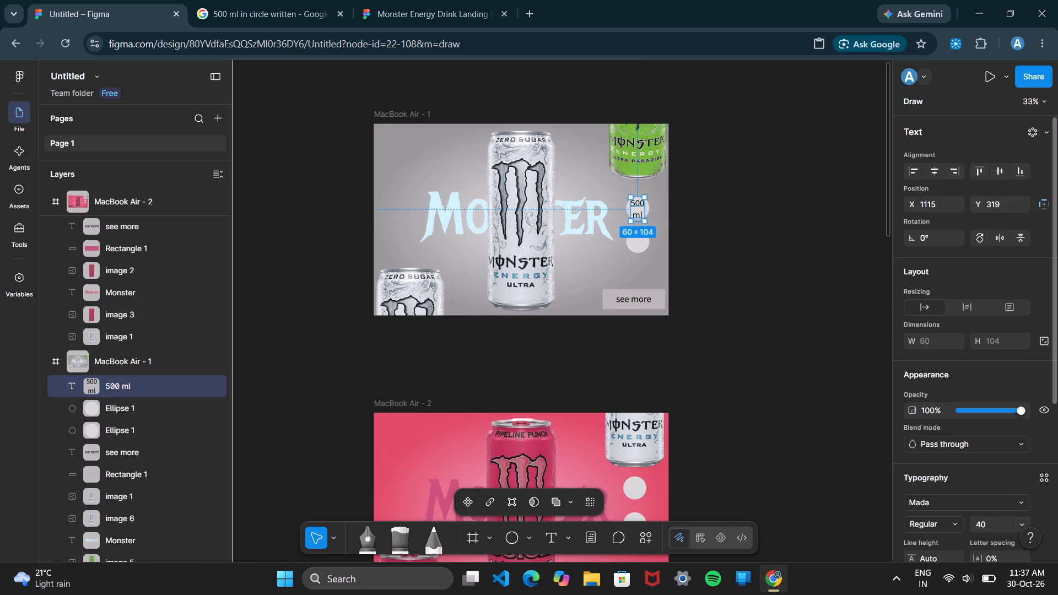
click(1020, 524)
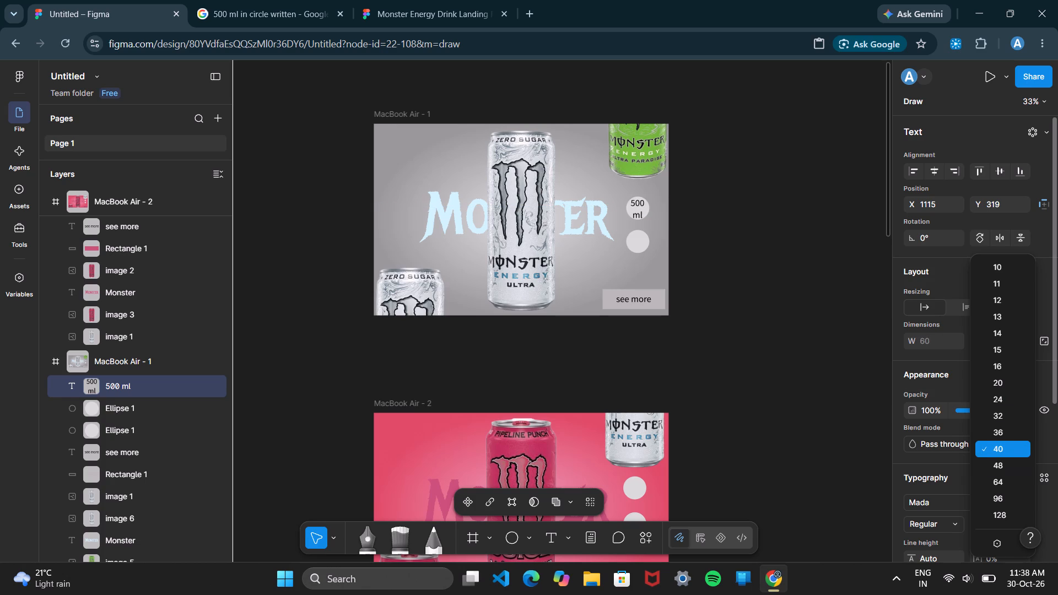
click(1003, 430)
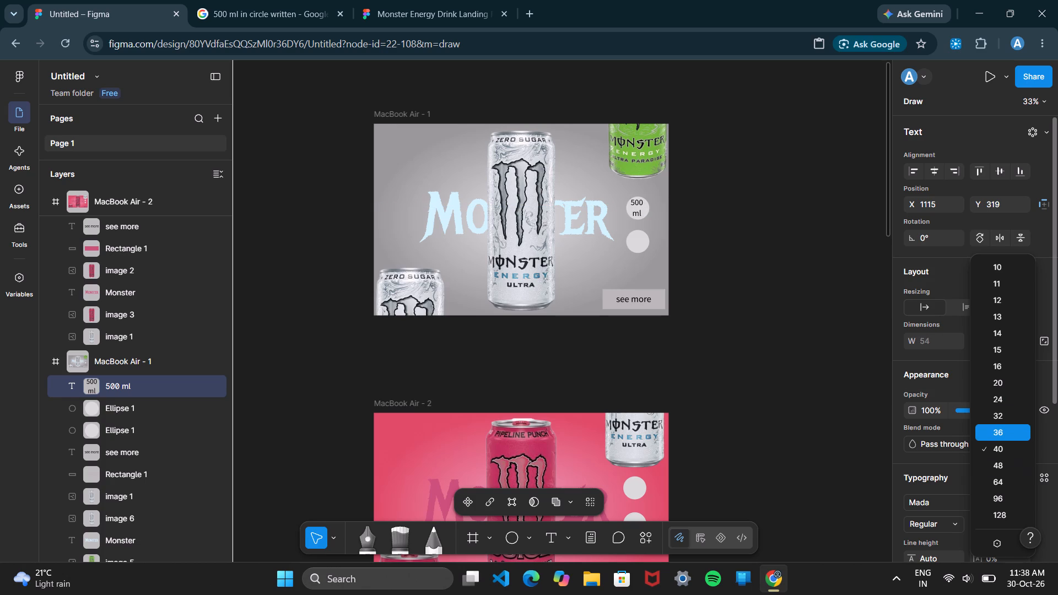
click(721, 309)
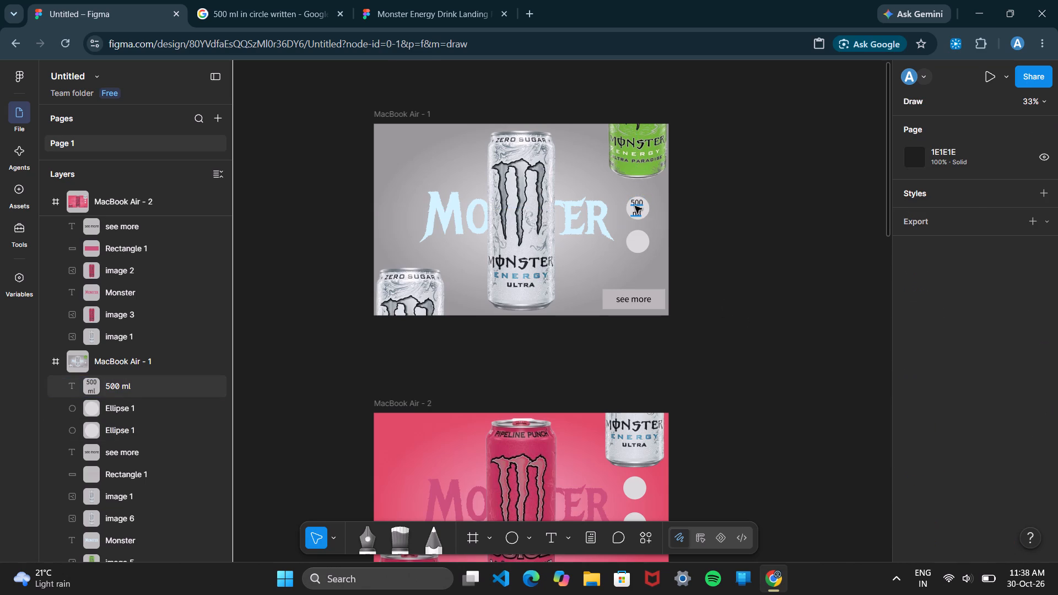
Re-centre the 500 ml text on the upper circle of MacBook Air - 1 at X 1118, Y 319.
click(635, 206)
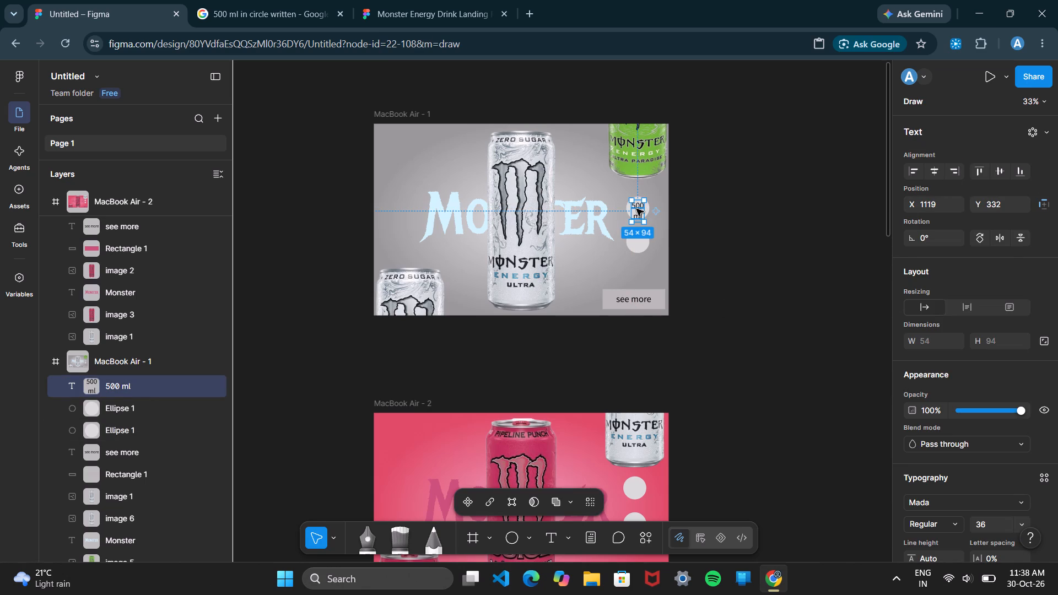
triple_click(636, 209)
click(691, 212)
click(789, 201)
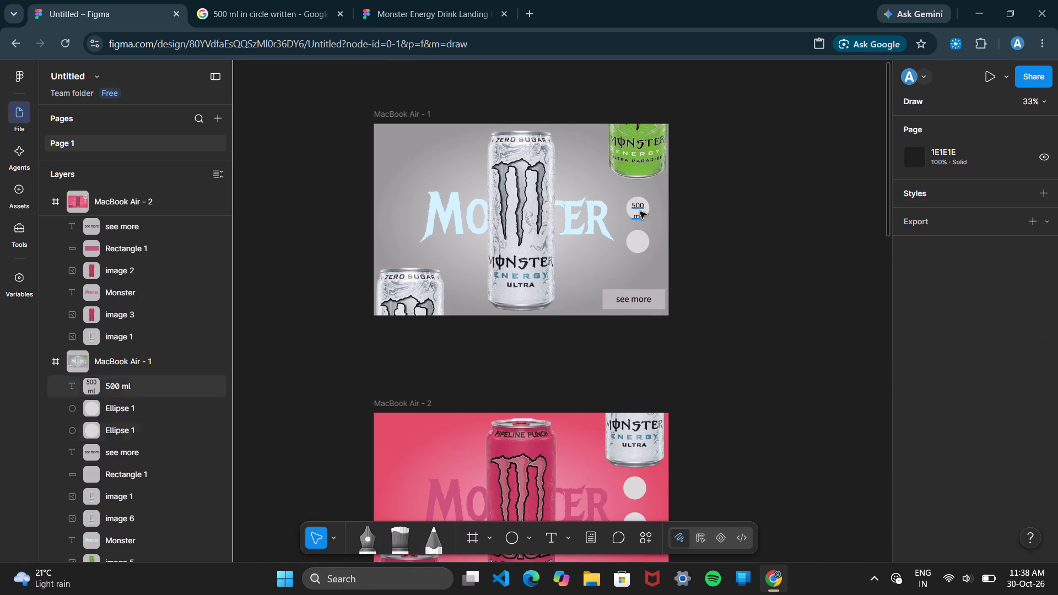
click(640, 211)
click(640, 211)
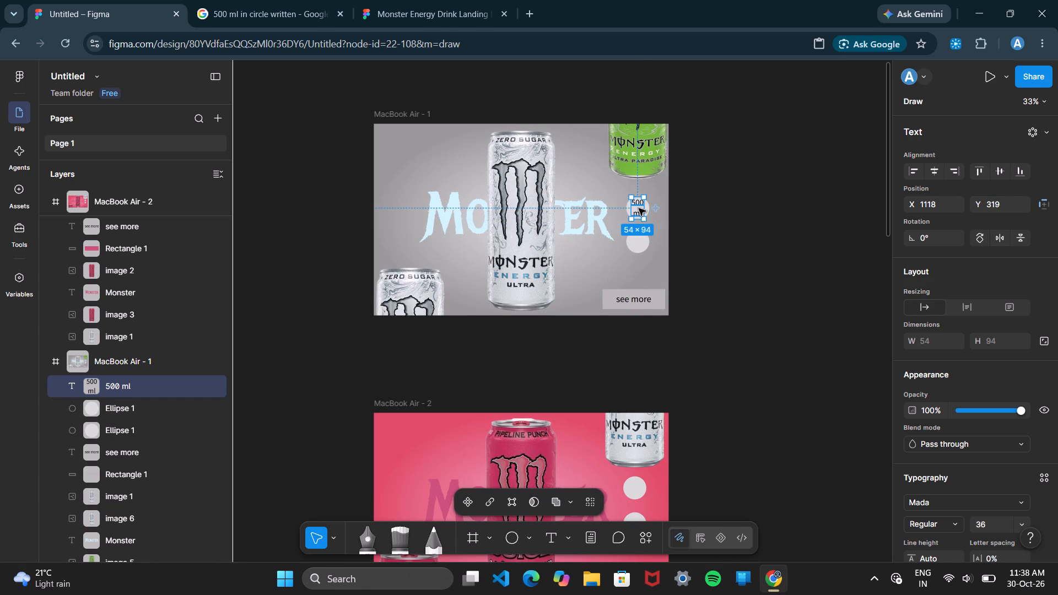
Copy the 500 ml text into MacBook Air - 2 and place it on the upper circle at X 1106, Y 276.
right_click(639, 208)
click(674, 111)
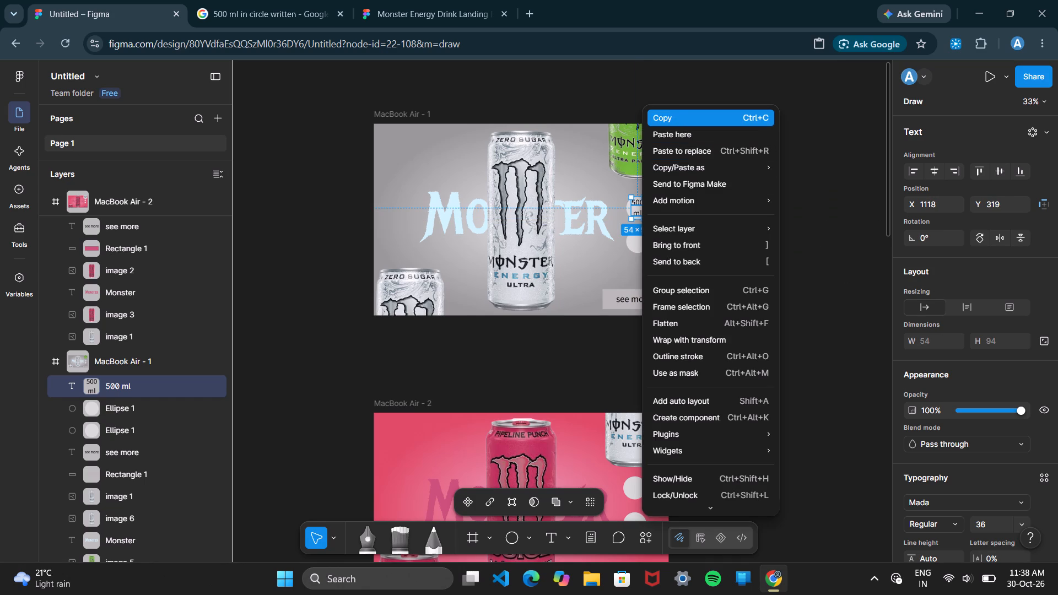
scroll(667, 334, down, 2)
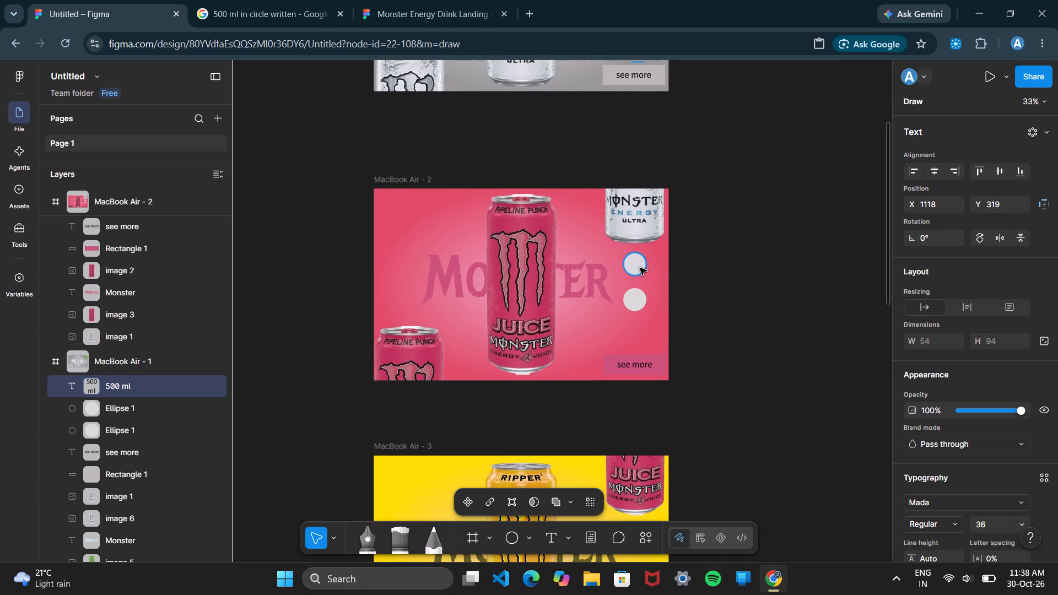
right_click(640, 268)
click(678, 131)
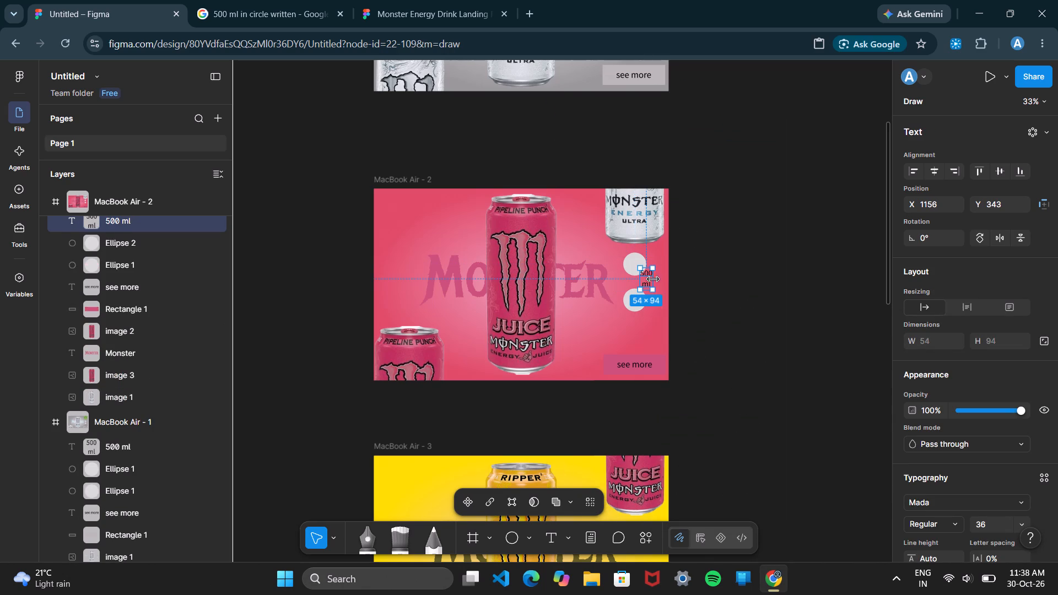
drag(651, 280, 641, 264)
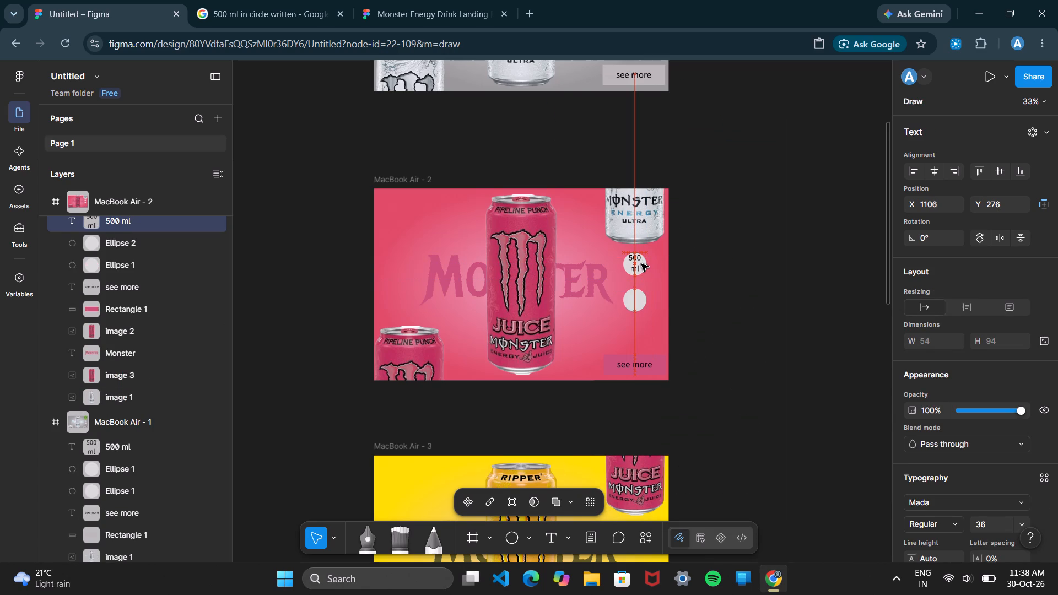
Nudge the 500 ml text on the upper circle of MacBook Air - 2 down to Y 279.
drag(641, 264, 641, 266)
Paste the 500 ml text into MacBook Air - 3 and place it on the upper circle at X 1121, Y 319.
scroll(704, 288, down, 2)
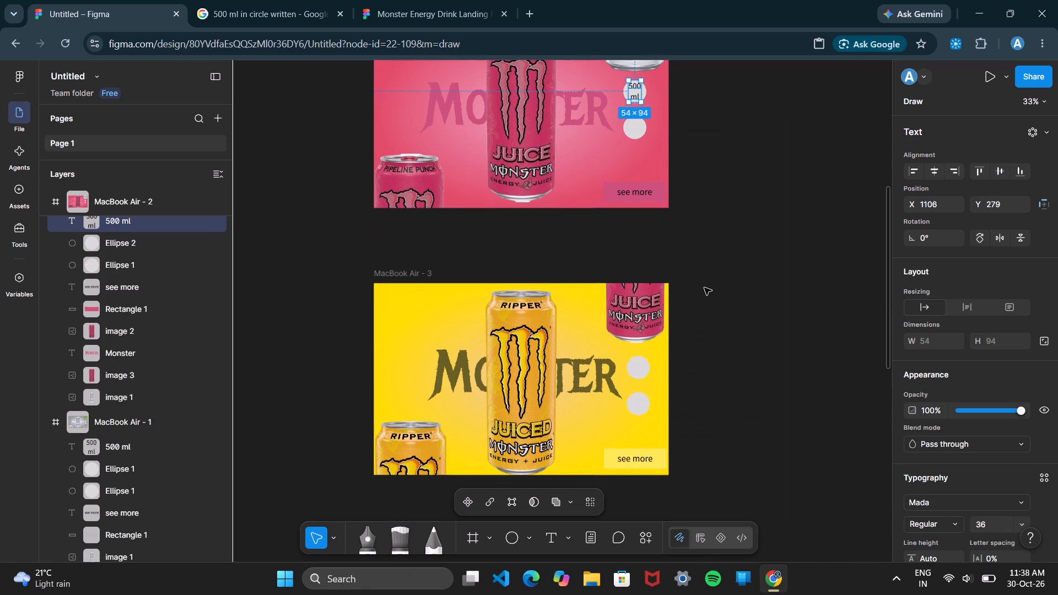
right_click(635, 366)
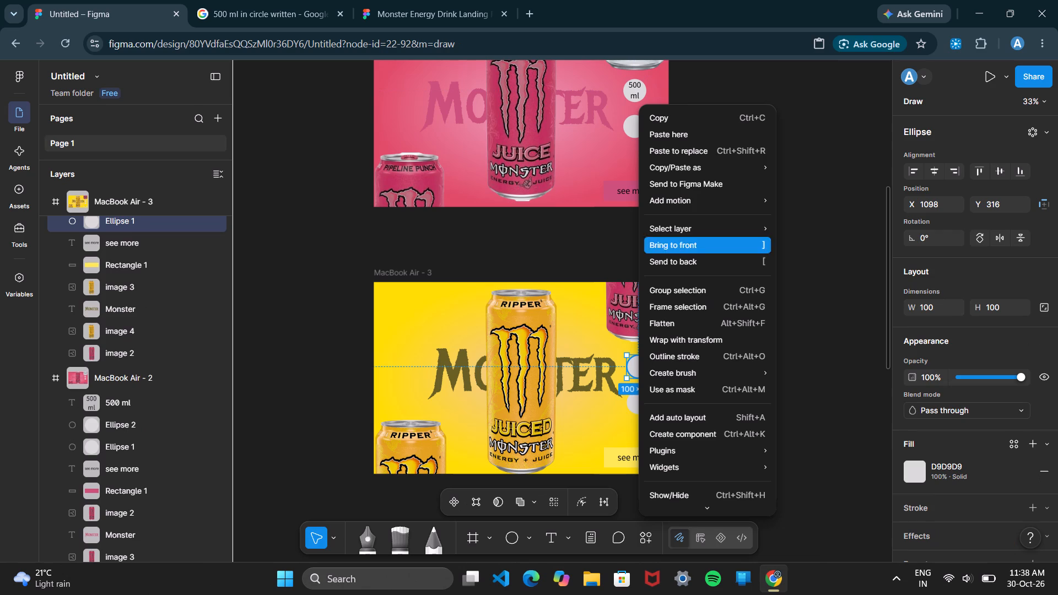
click(672, 130)
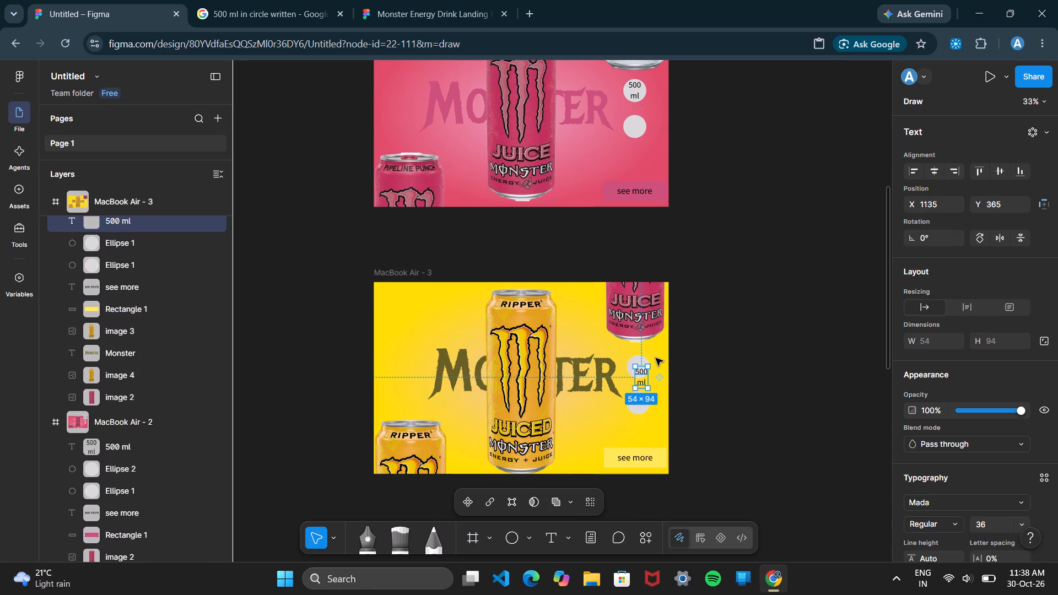
drag(644, 380, 641, 369)
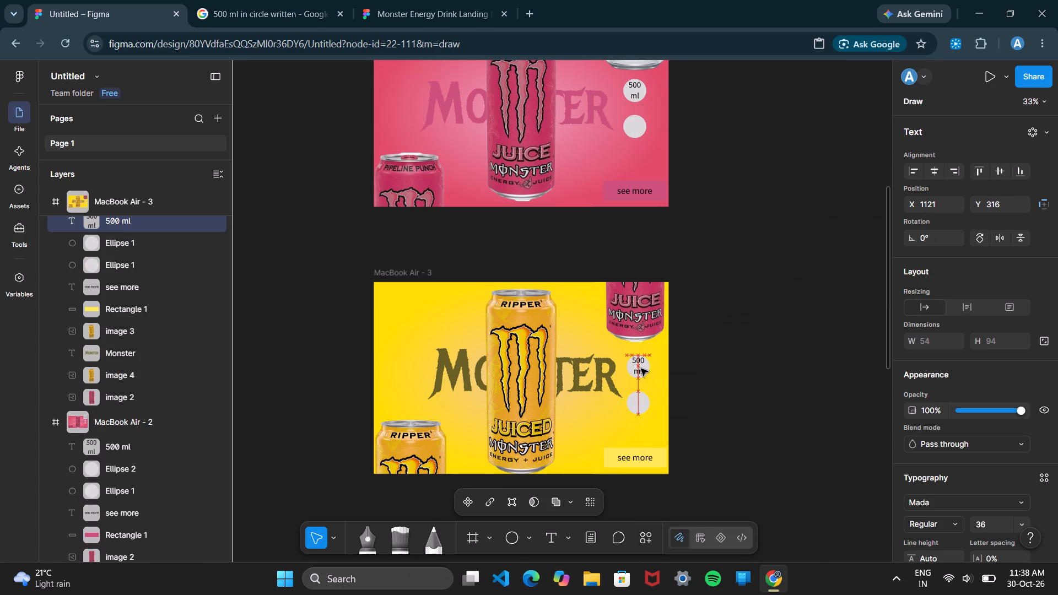
drag(641, 369, 641, 369)
Paste another 500 ml text and place it on the upper circle of MacBook Air - 4 at X 1109, Y 295.
scroll(644, 385, down, 2)
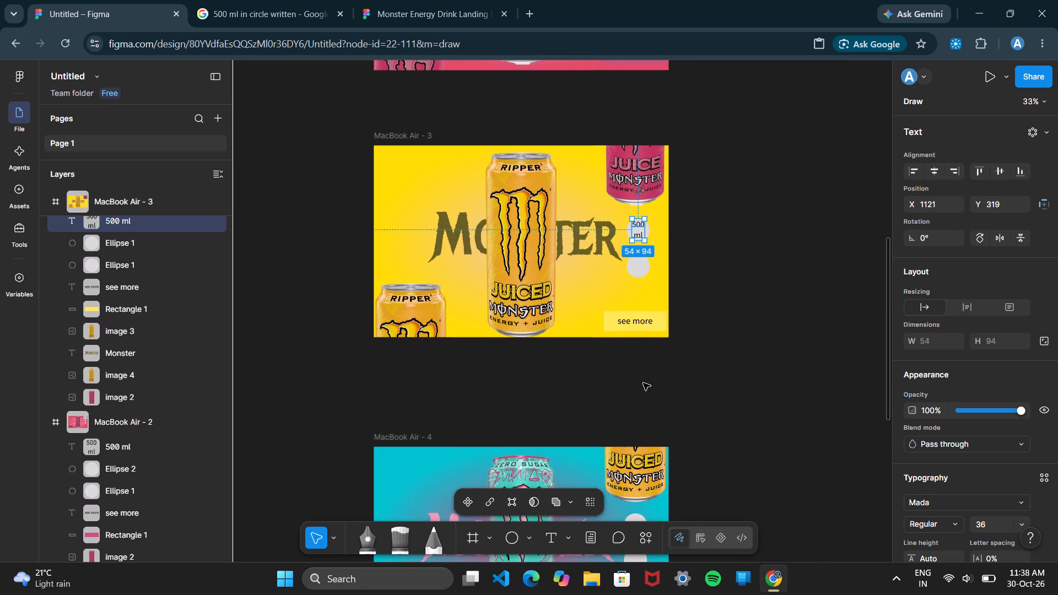
scroll(643, 383, down, 2)
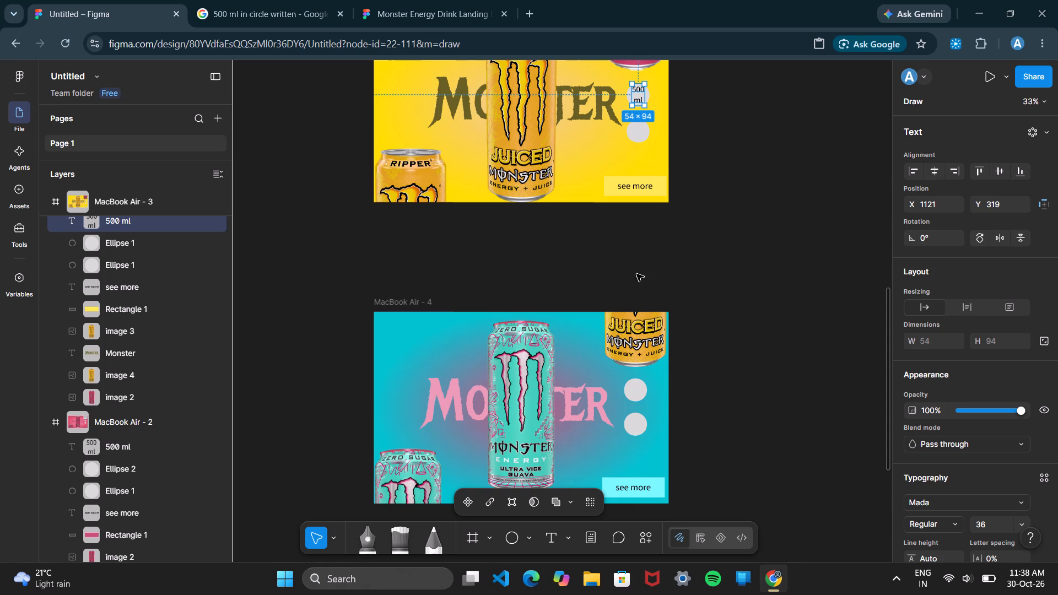
right_click(638, 258)
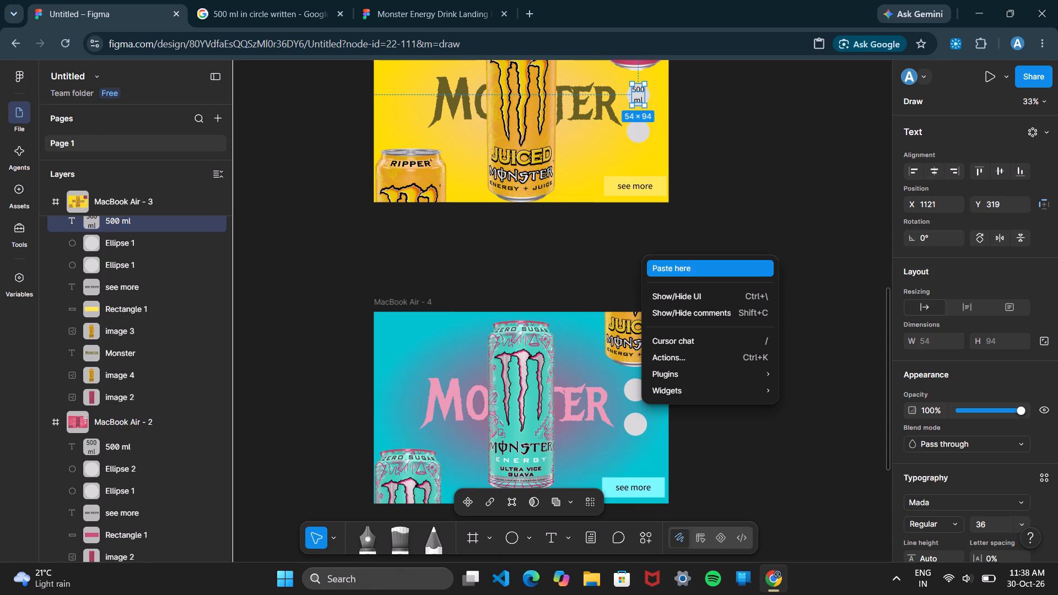
click(693, 279)
click(690, 274)
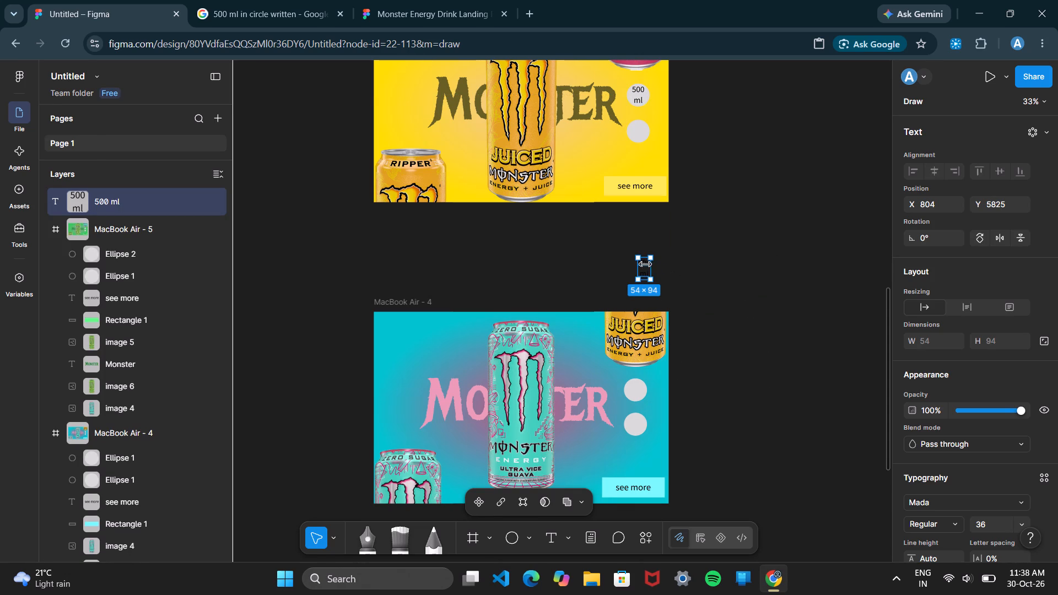
drag(644, 261, 637, 385)
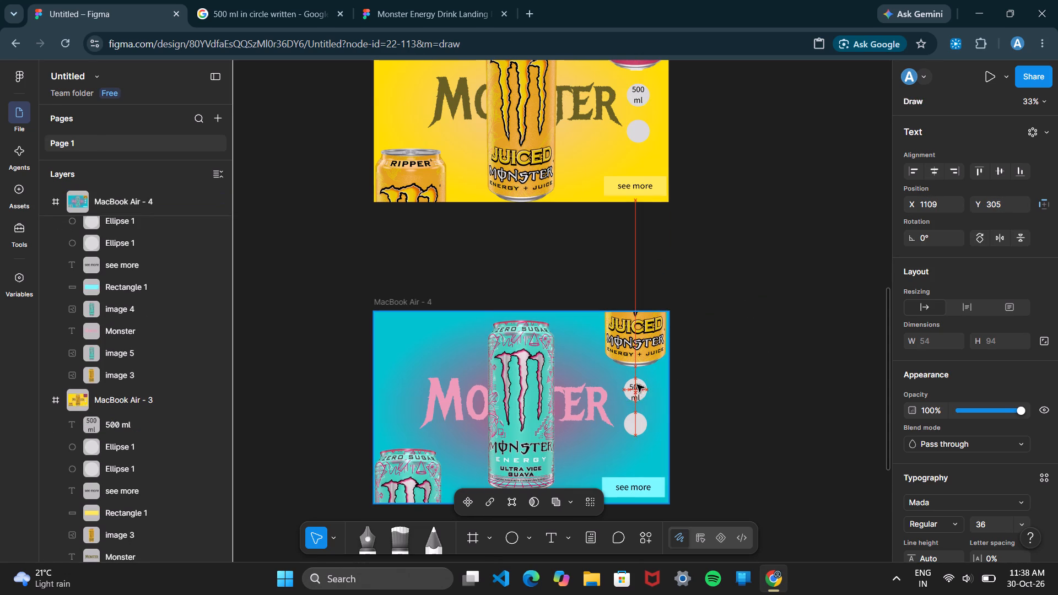
drag(637, 385, 635, 383)
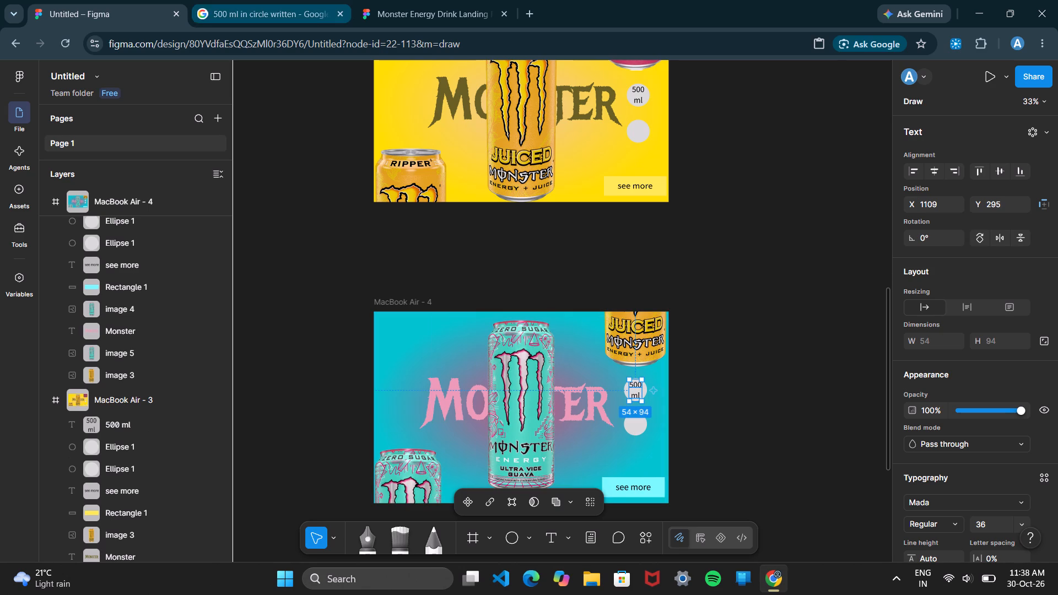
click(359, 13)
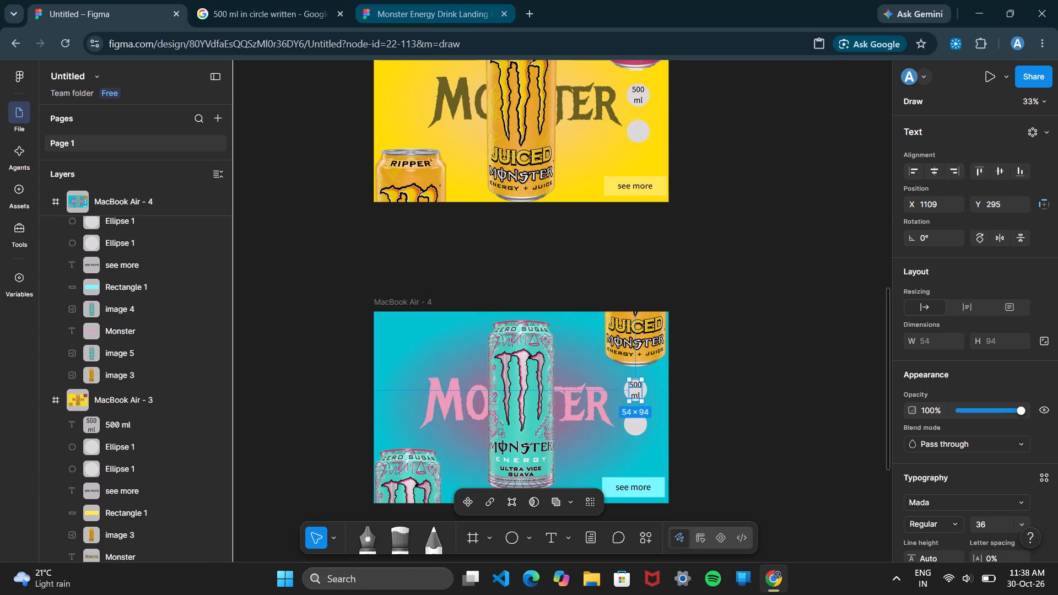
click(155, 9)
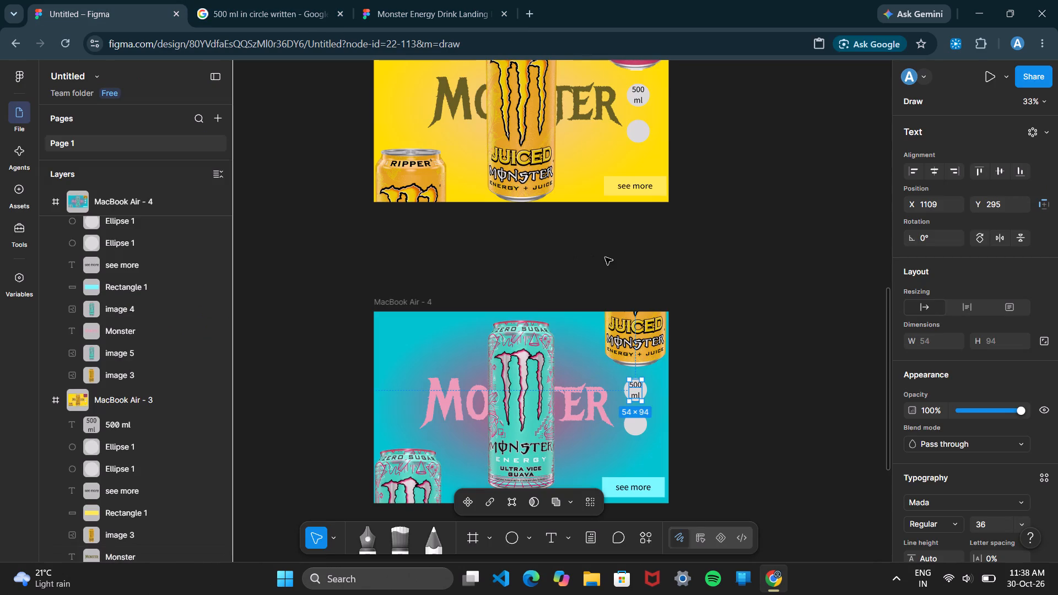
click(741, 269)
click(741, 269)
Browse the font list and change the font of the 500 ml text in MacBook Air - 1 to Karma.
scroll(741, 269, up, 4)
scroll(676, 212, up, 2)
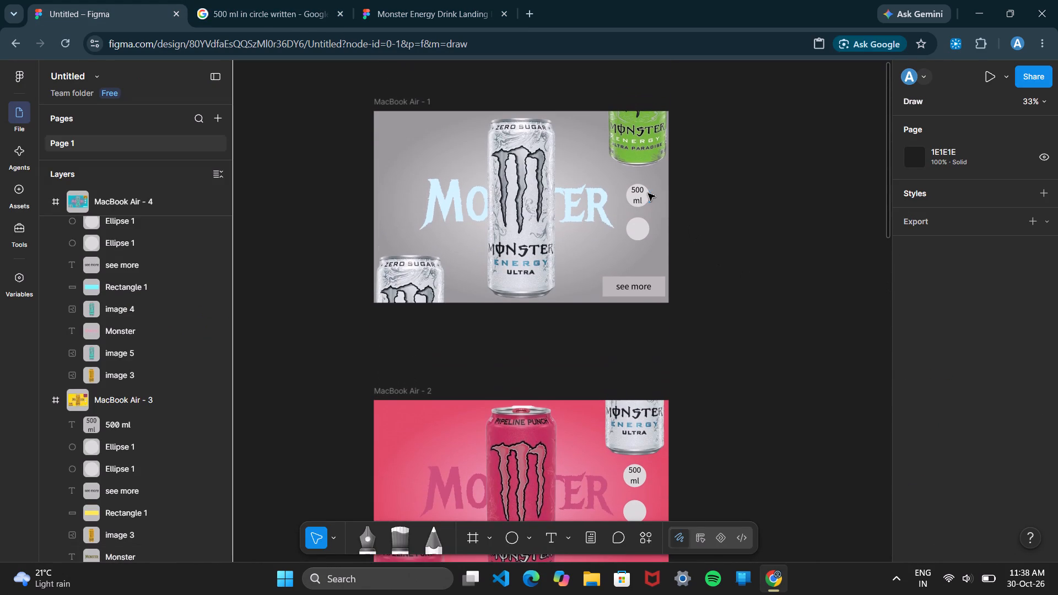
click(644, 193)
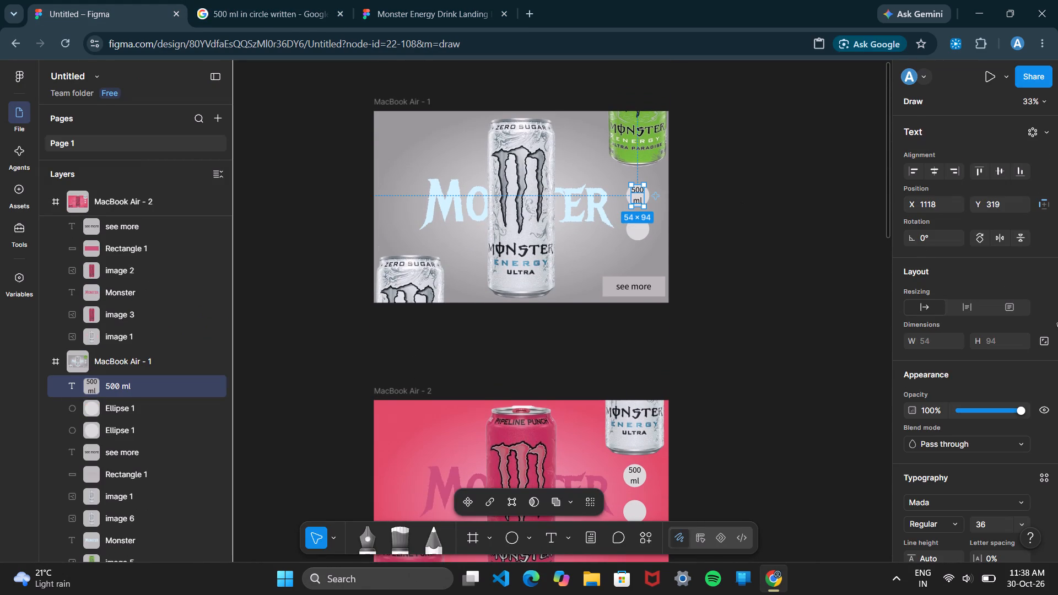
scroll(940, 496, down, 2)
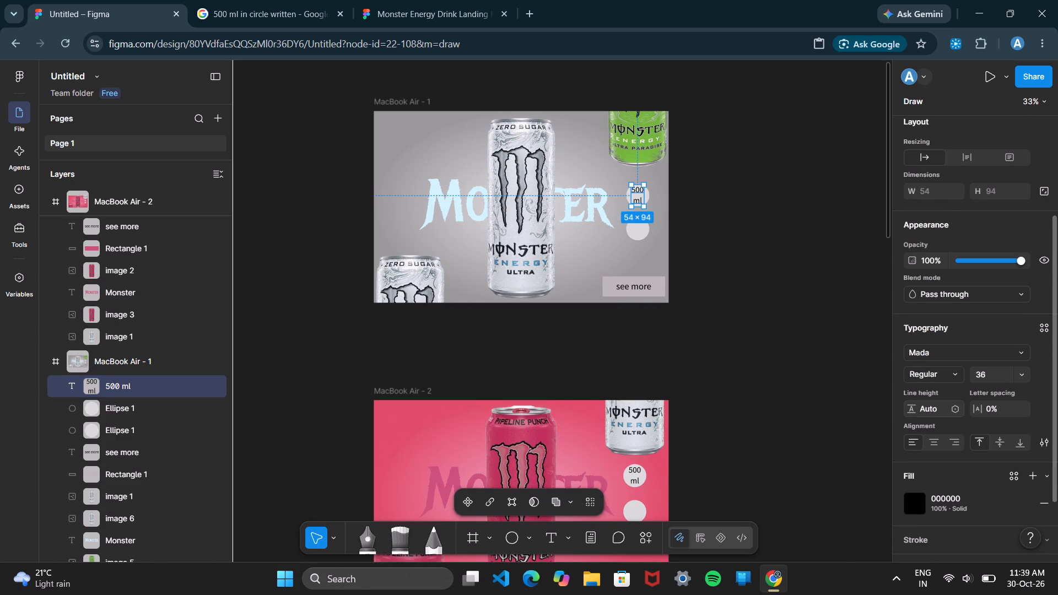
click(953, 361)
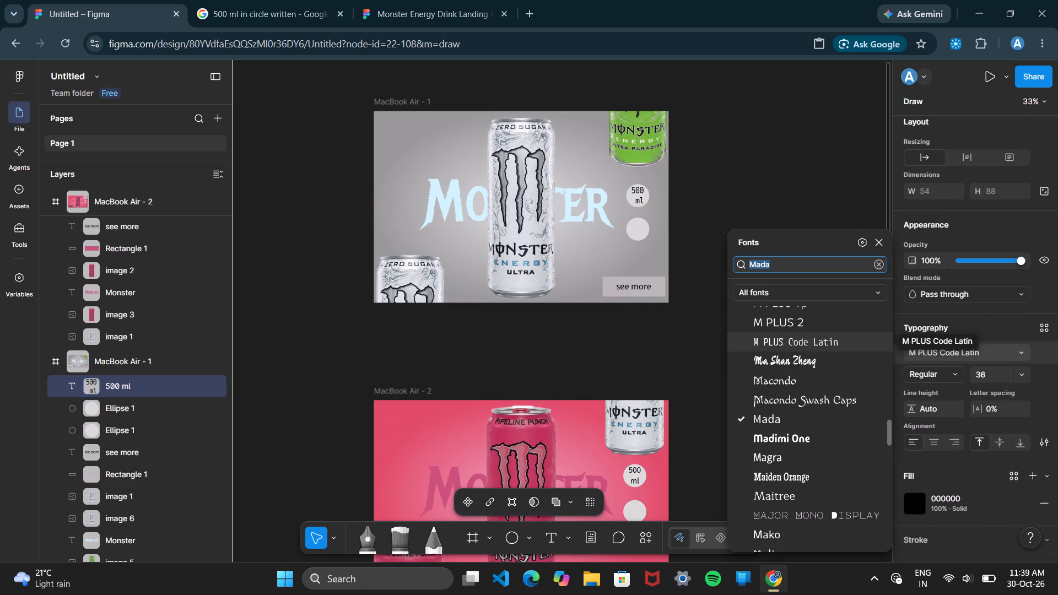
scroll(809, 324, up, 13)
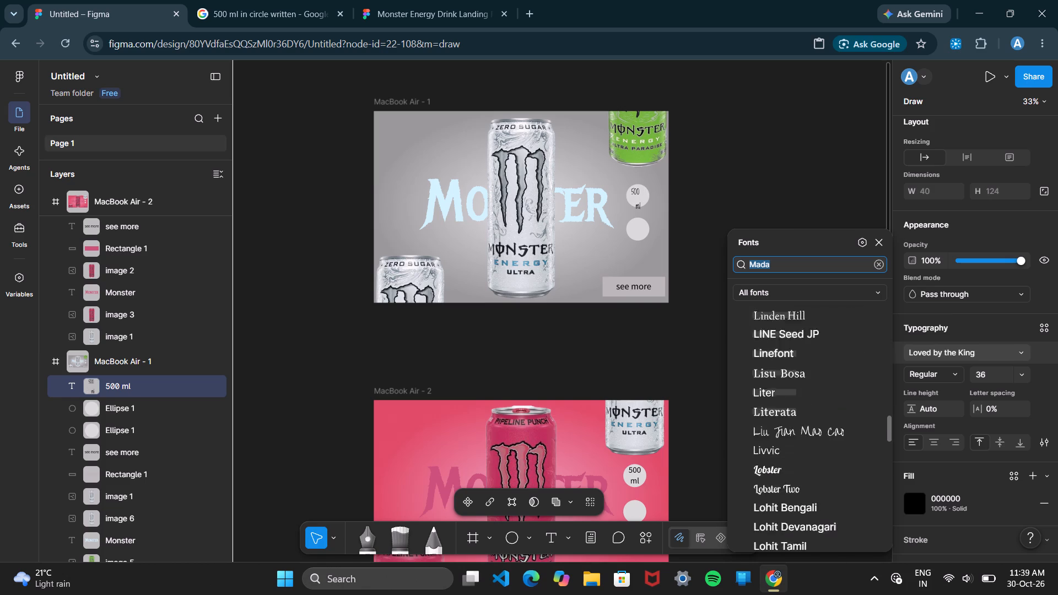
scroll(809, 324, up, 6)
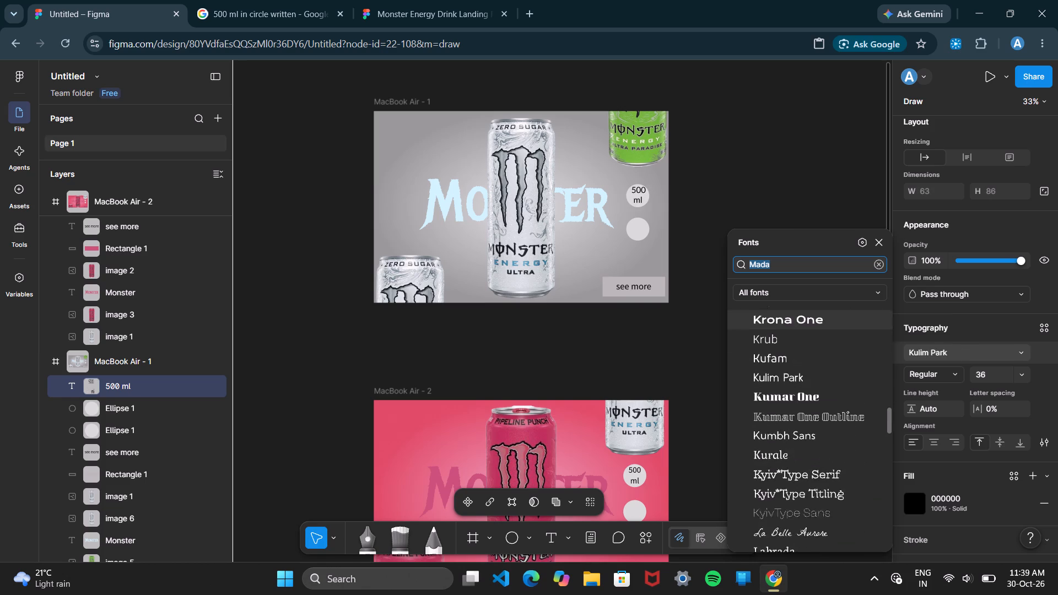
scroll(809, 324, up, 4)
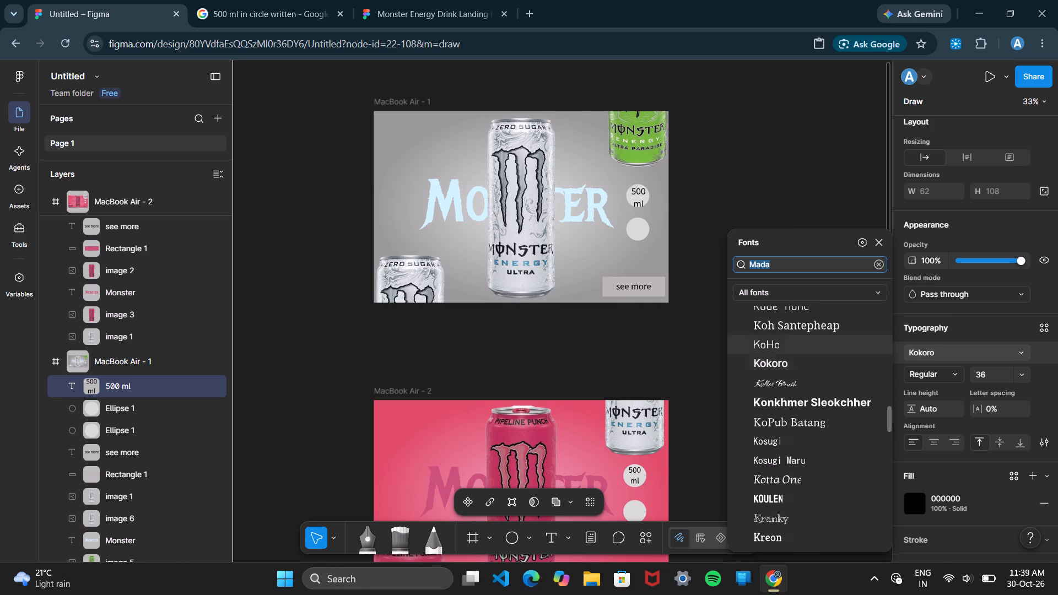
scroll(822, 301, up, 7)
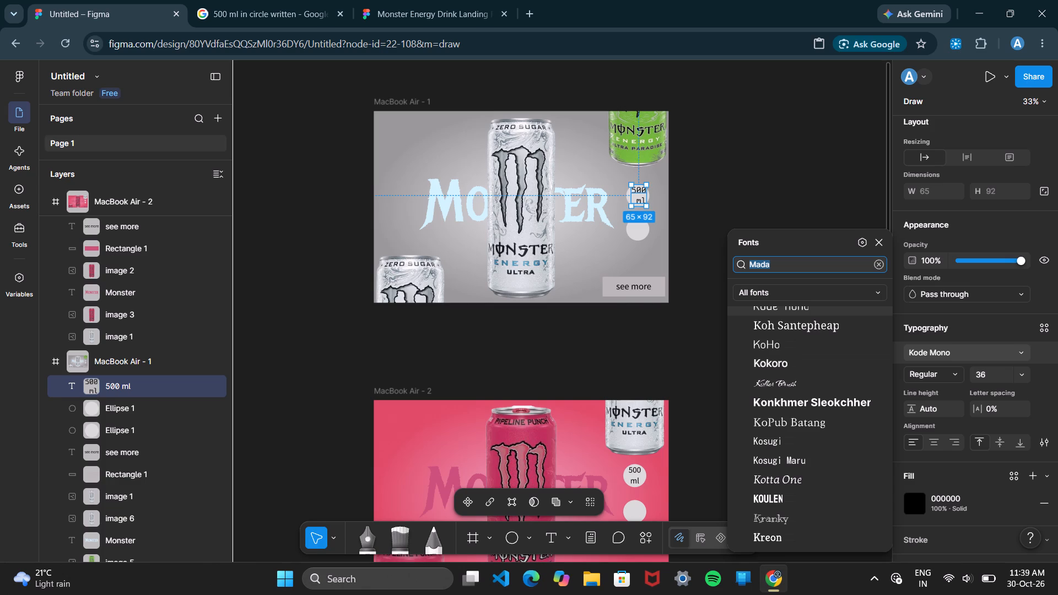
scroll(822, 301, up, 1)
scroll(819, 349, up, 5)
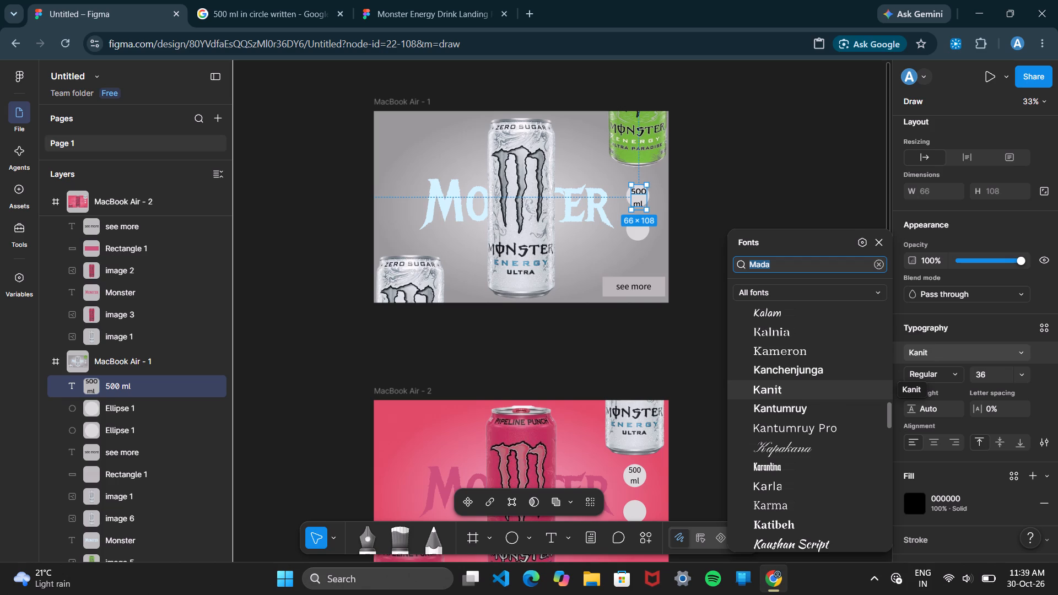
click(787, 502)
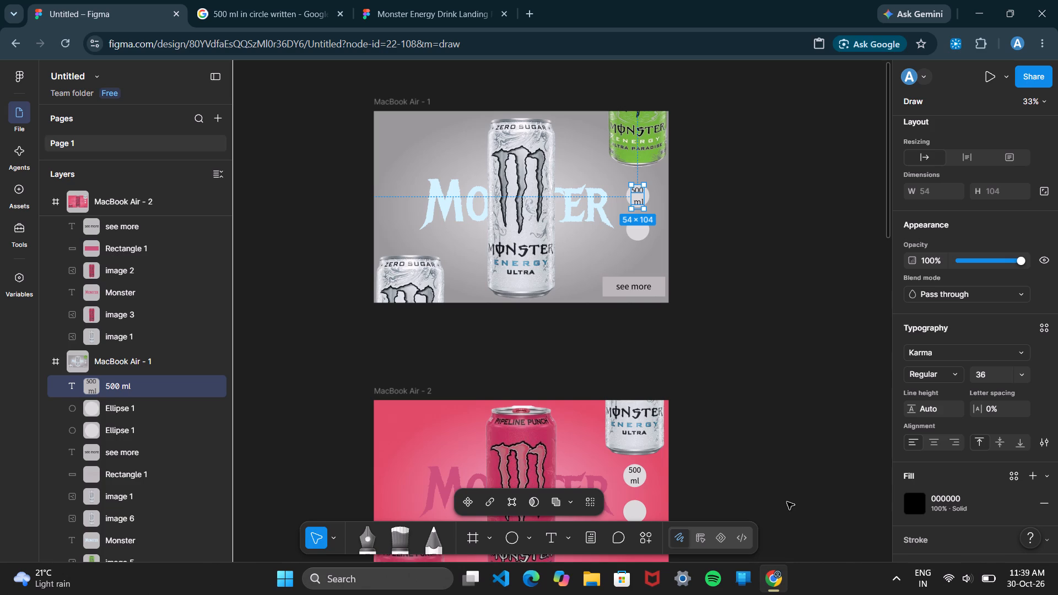
Compare the font of the 500 ml text in MacBook Air - 1 with the one in MacBook Air - 2.
click(782, 345)
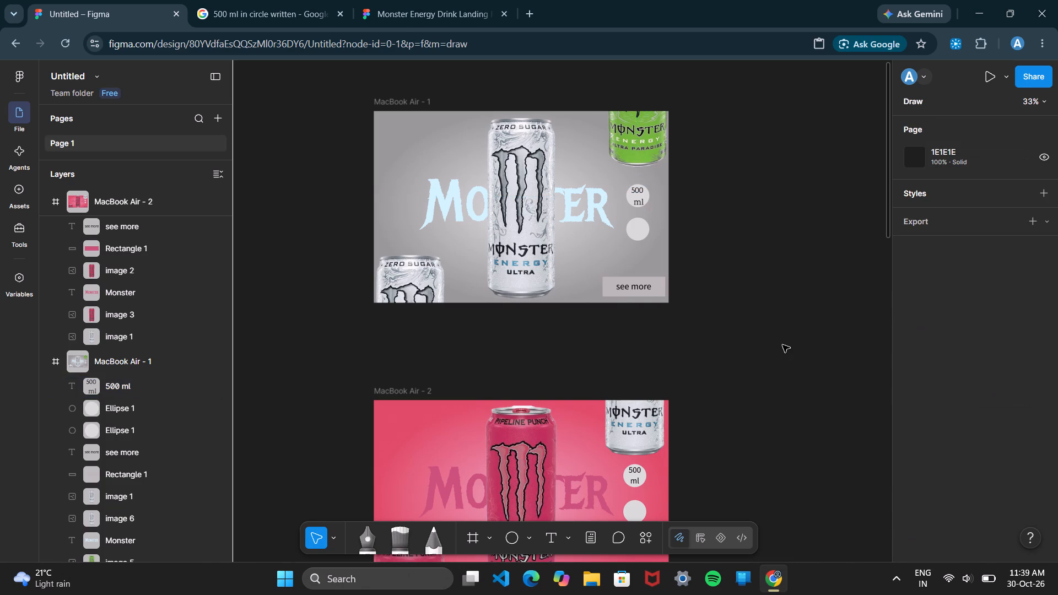
click(634, 470)
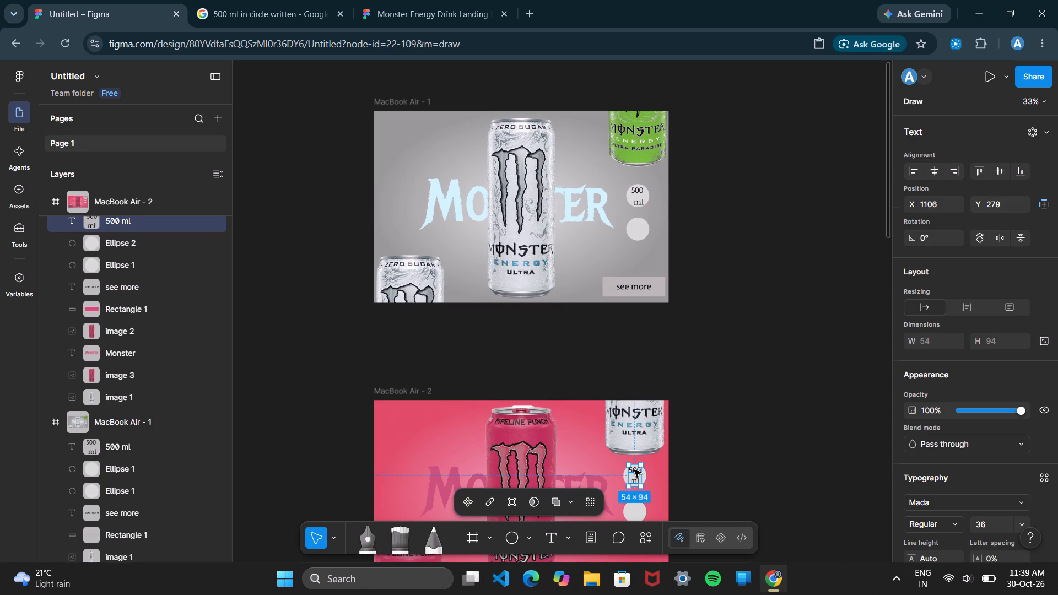
click(641, 196)
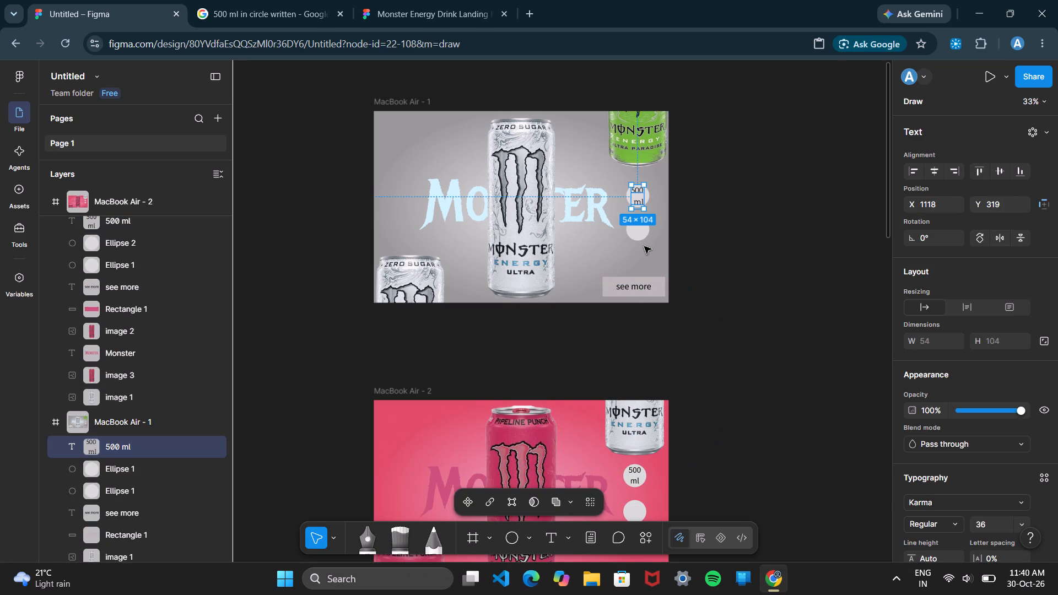
click(715, 283)
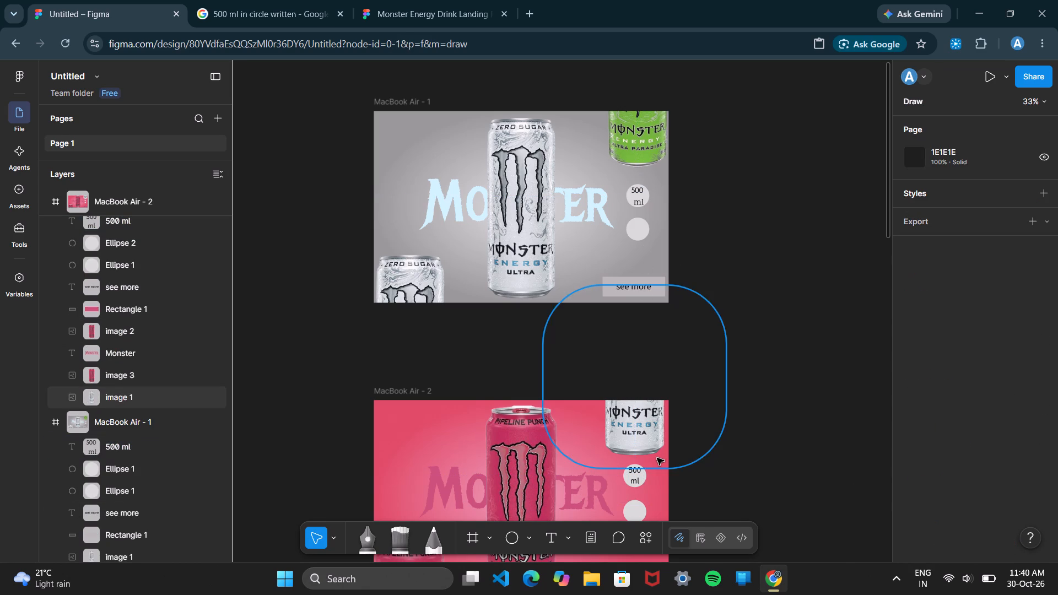
click(638, 477)
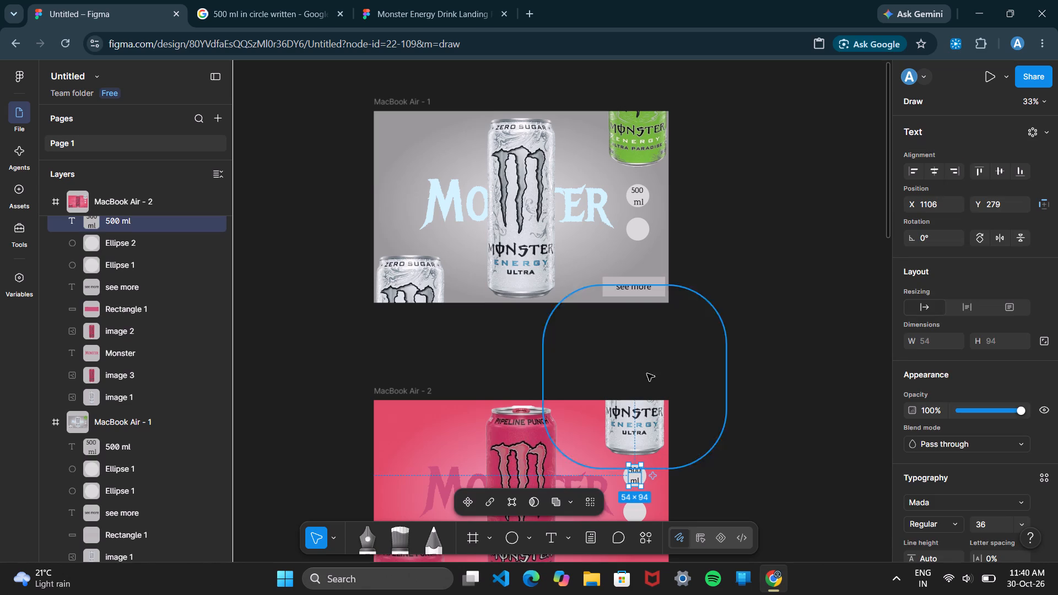
click(643, 189)
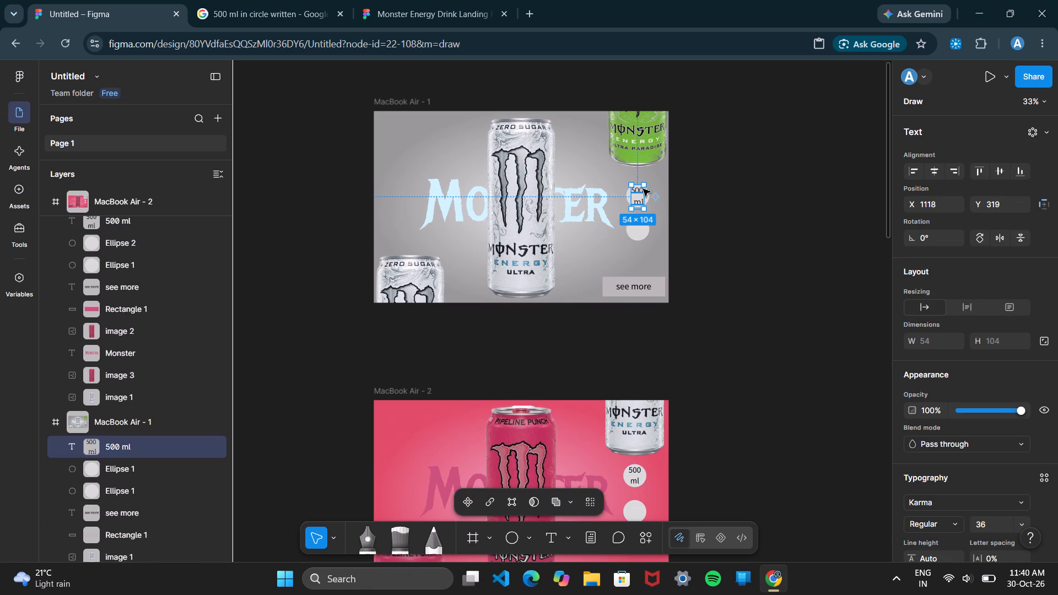
click(943, 501)
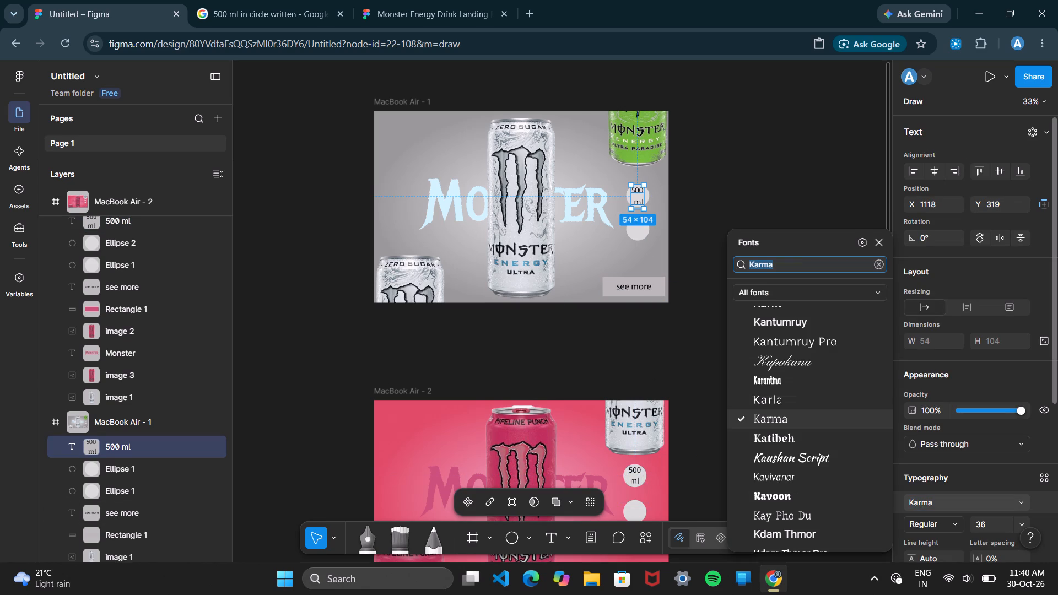
click(714, 374)
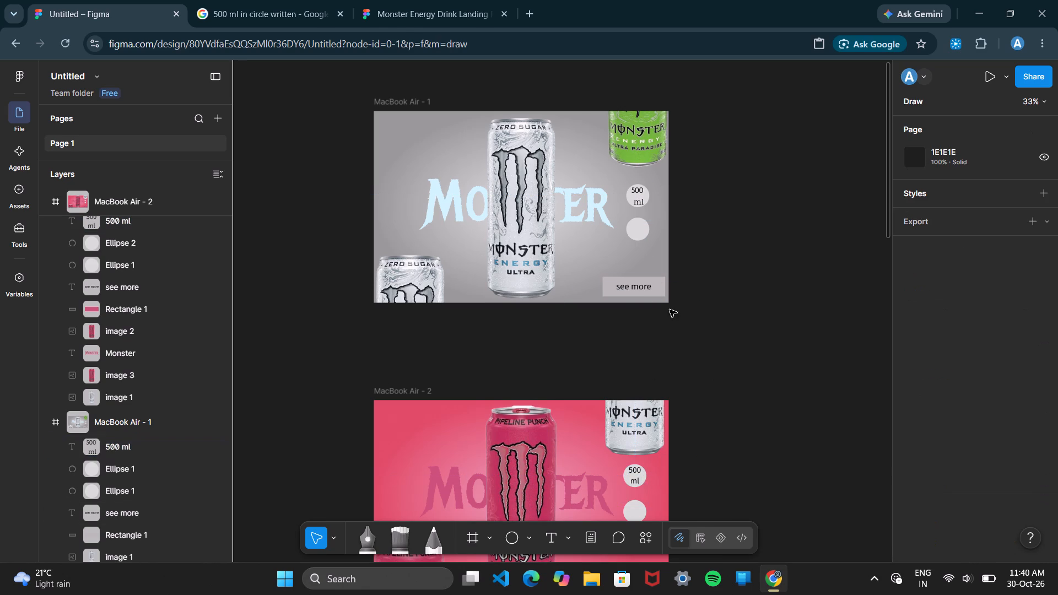
Delete the 500 ml text from the upper circle of MacBook Air - 1.
click(638, 194)
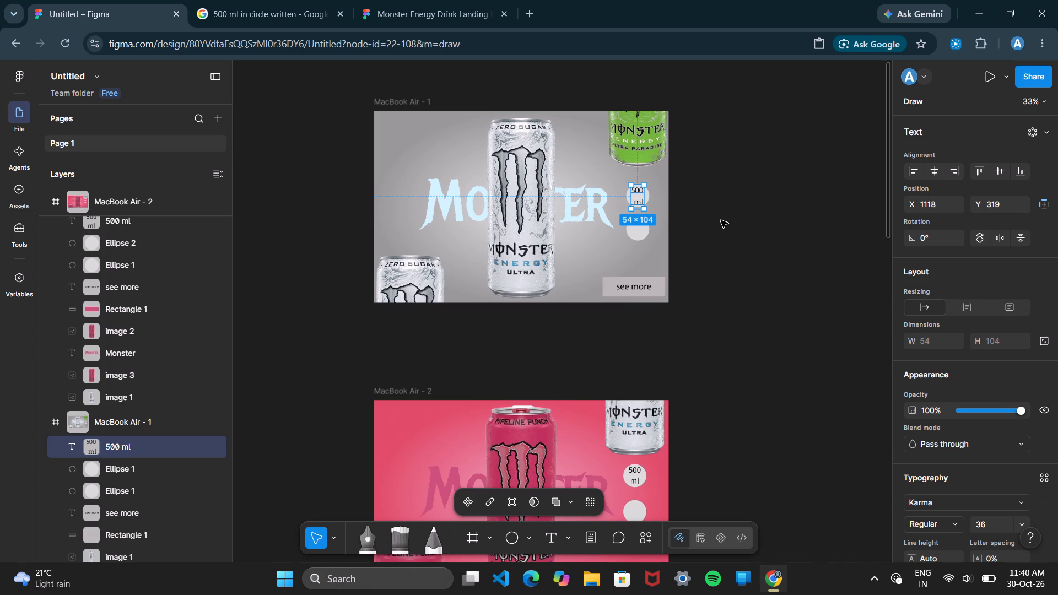
key(BackSpace)
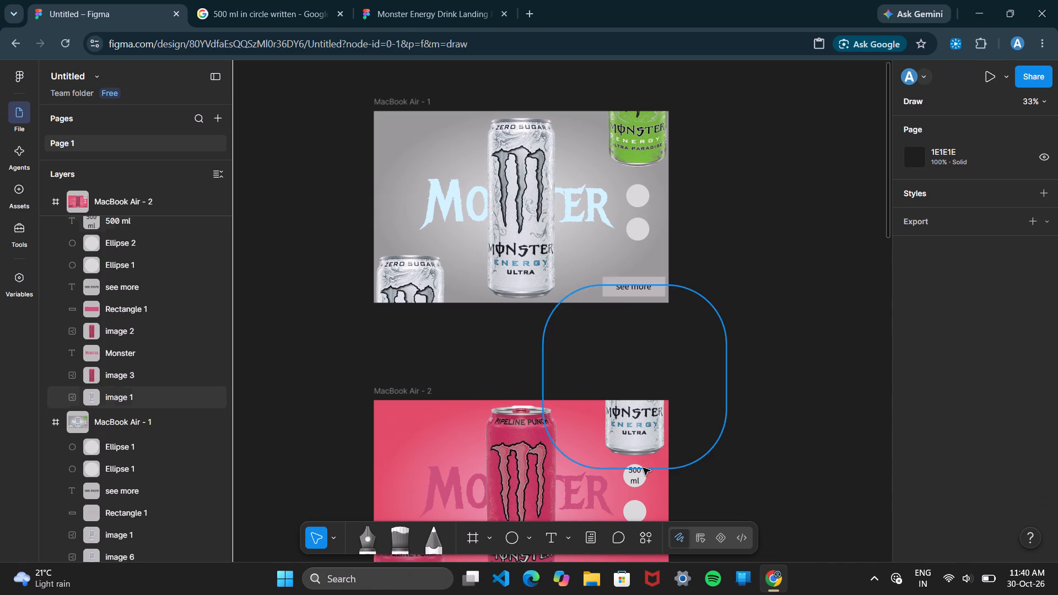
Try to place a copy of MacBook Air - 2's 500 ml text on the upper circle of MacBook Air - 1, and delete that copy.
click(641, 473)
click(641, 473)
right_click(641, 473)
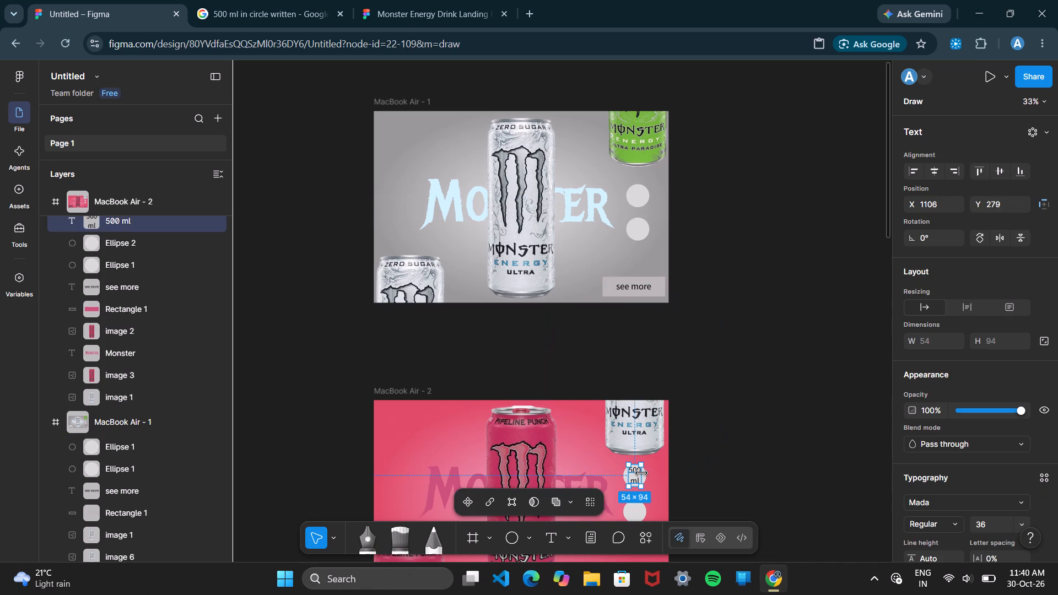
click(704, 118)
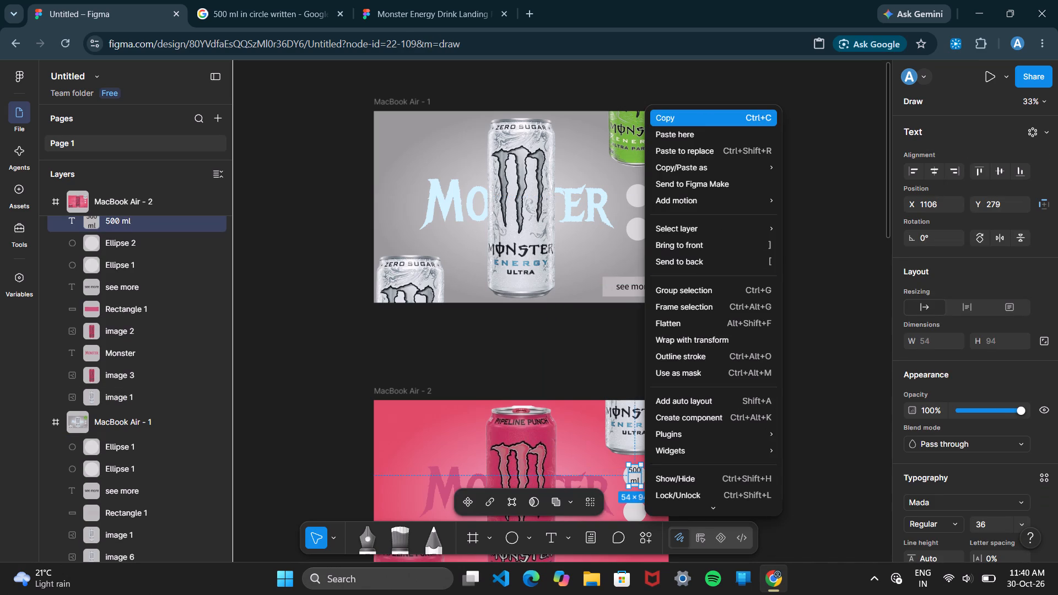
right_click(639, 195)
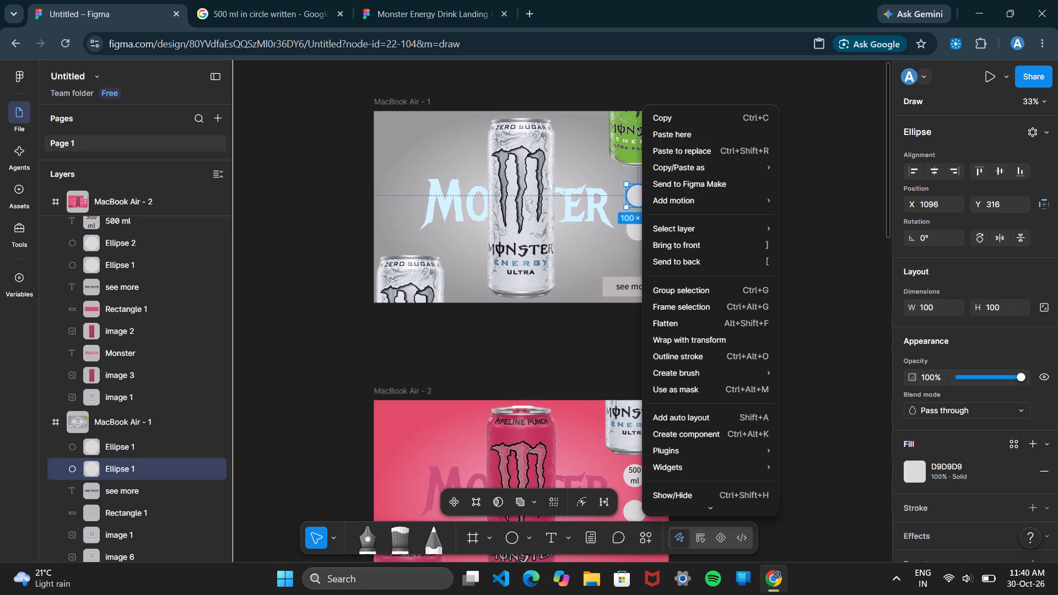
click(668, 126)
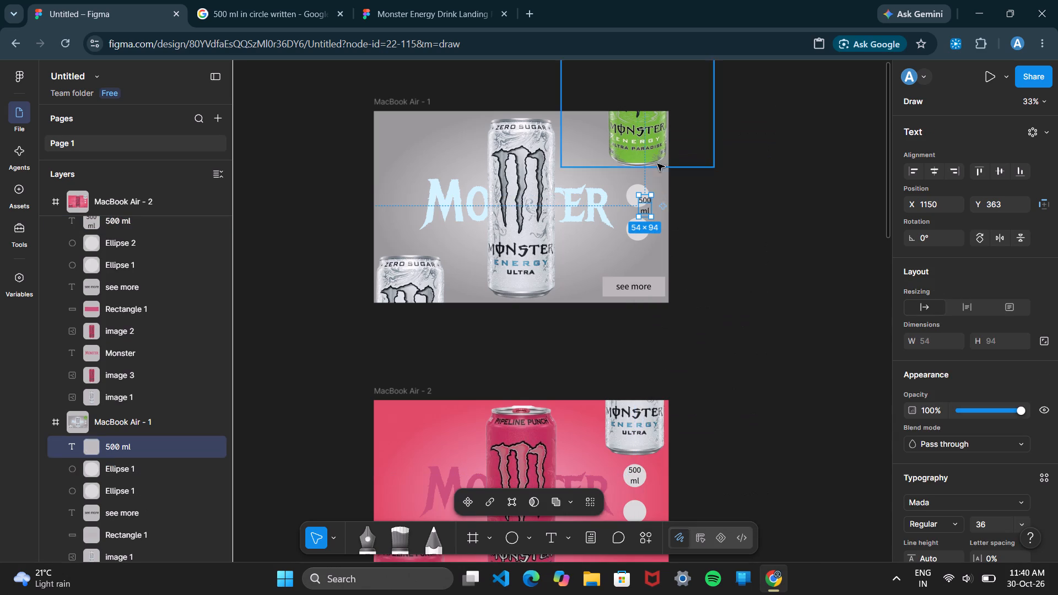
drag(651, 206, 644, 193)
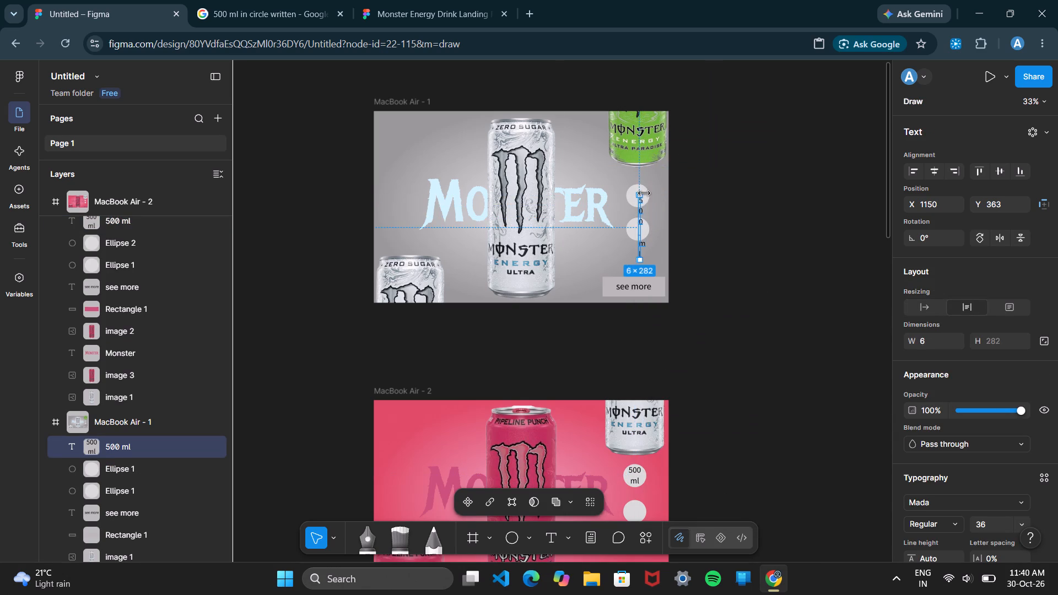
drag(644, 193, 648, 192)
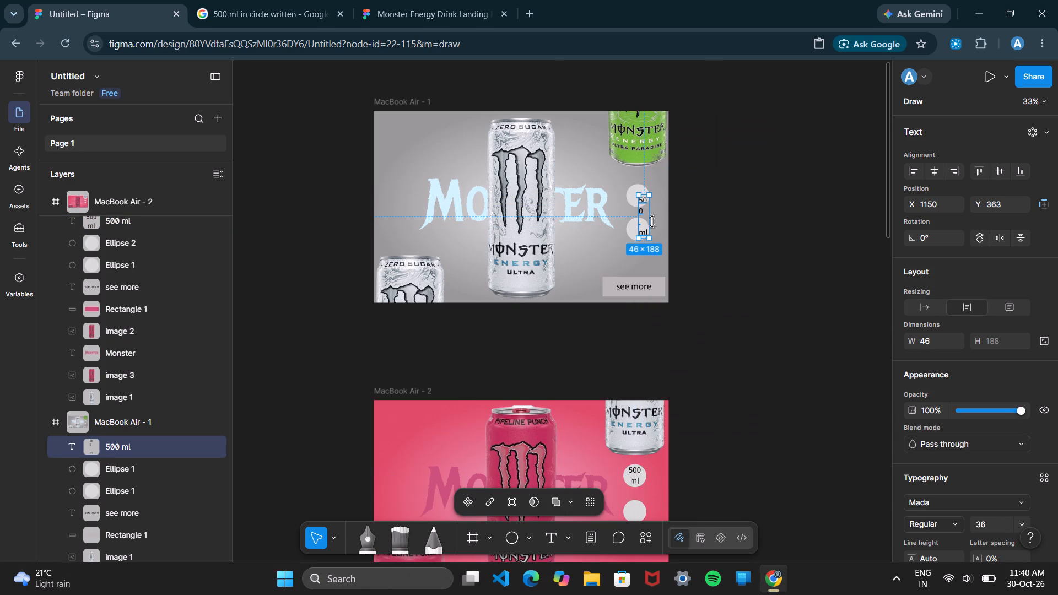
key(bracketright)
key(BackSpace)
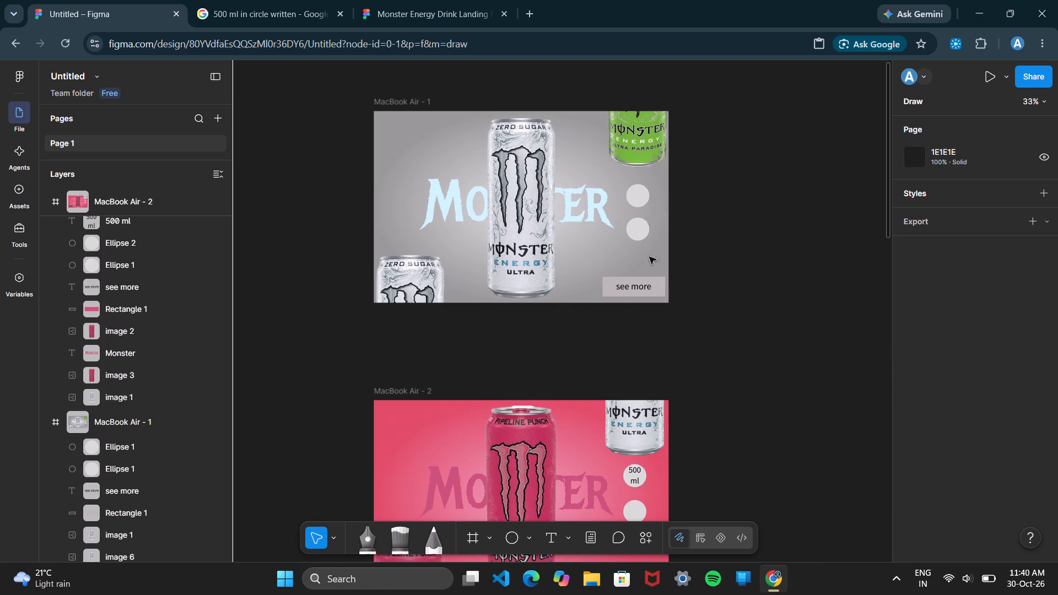
Copy the 500 ml text from MacBook Air - 2, paste it beside MacBook Air - 1 and centre it on that frame's upper circle.
right_click(640, 481)
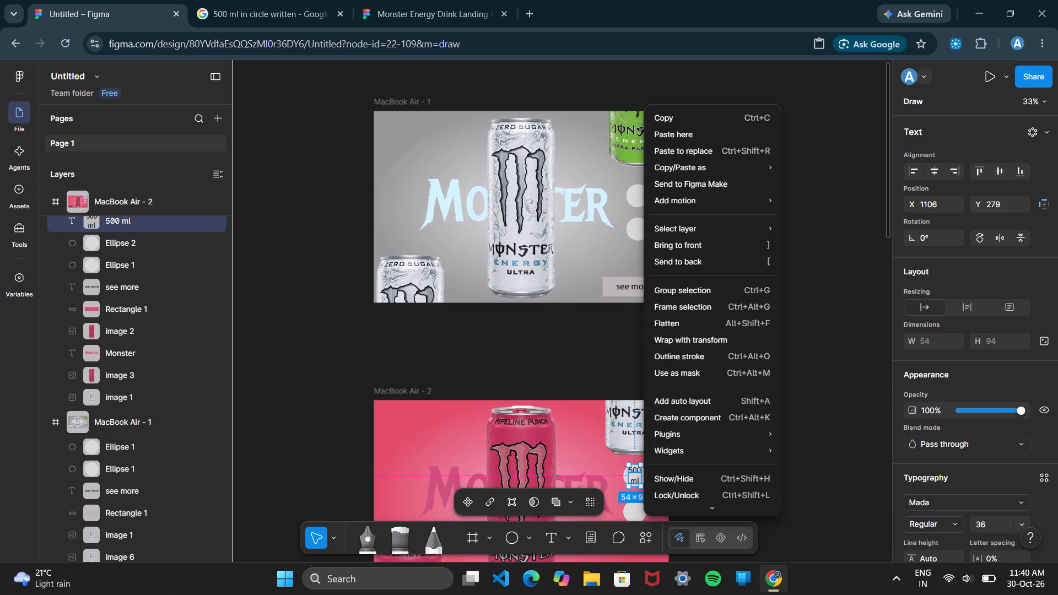
click(658, 117)
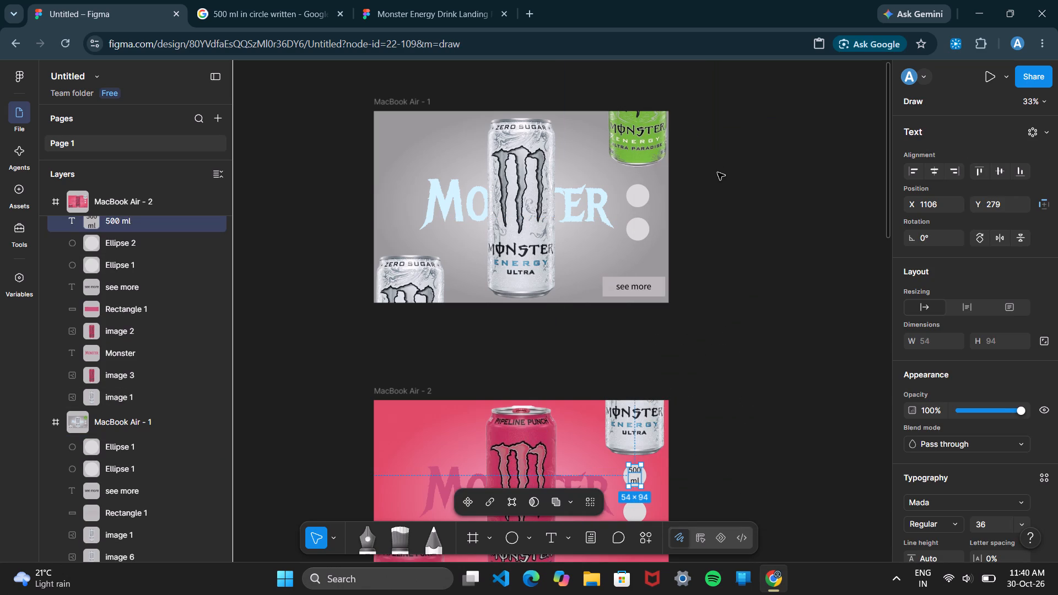
right_click(717, 172)
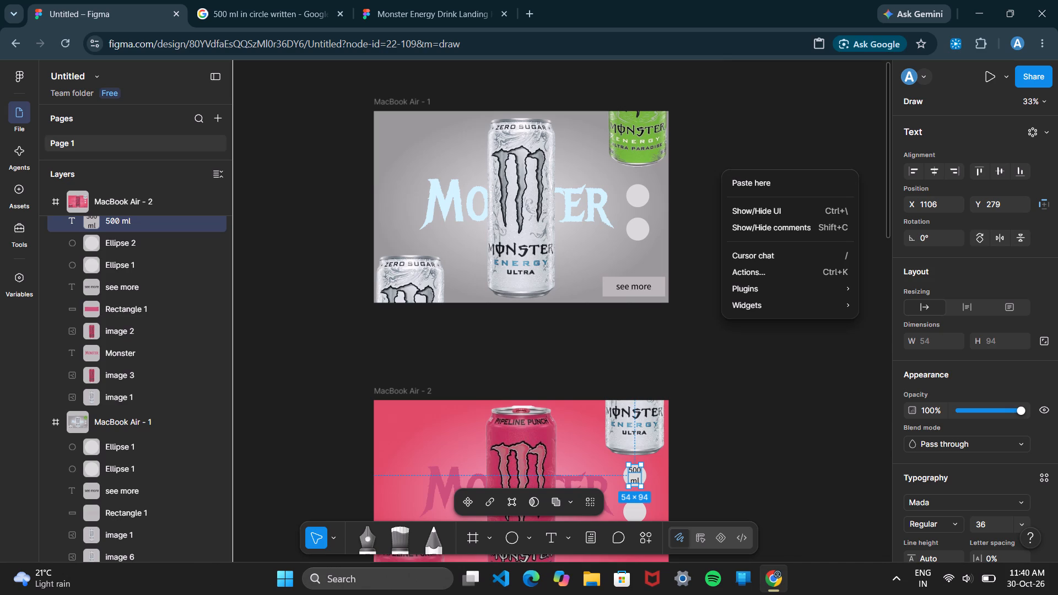
click(738, 180)
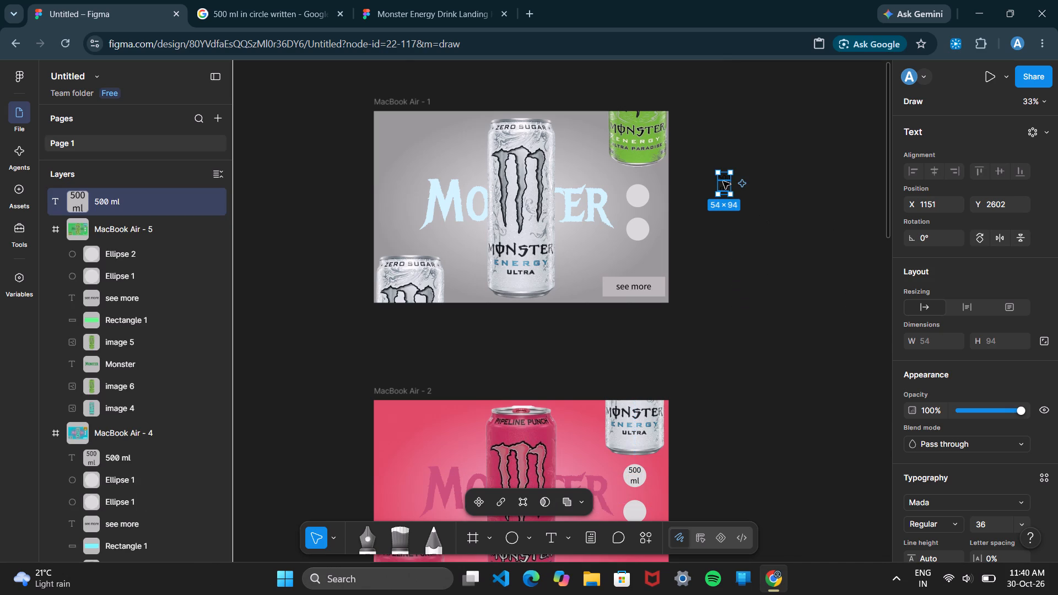
drag(723, 181, 639, 195)
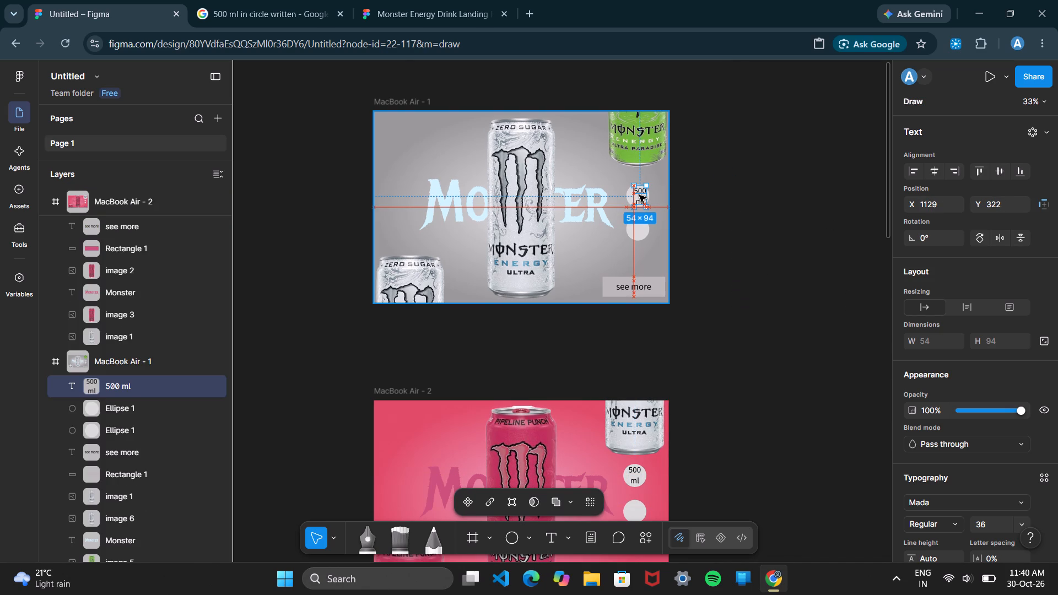
drag(639, 195, 637, 195)
click(766, 197)
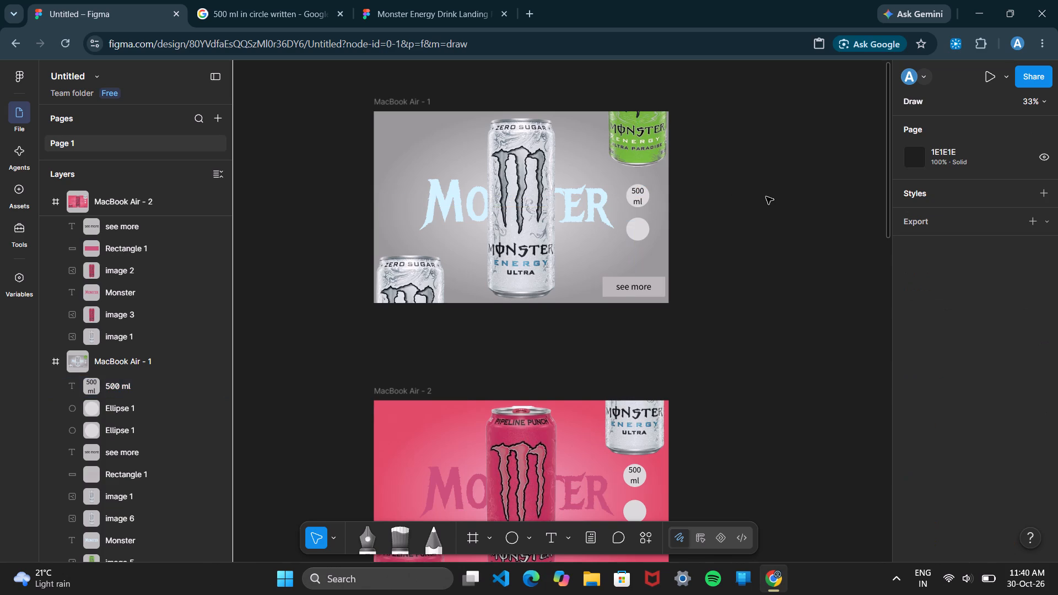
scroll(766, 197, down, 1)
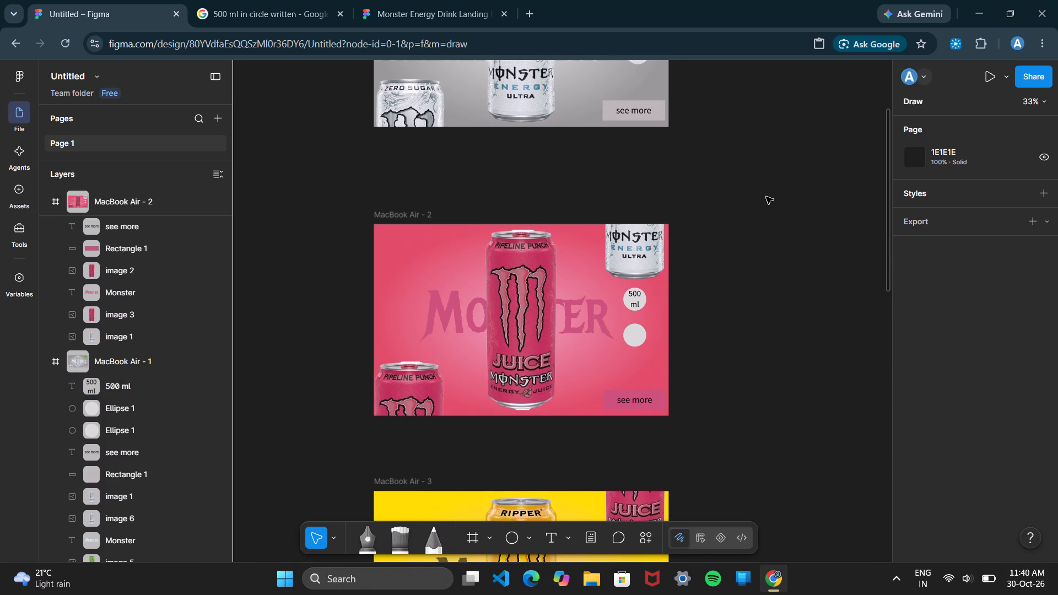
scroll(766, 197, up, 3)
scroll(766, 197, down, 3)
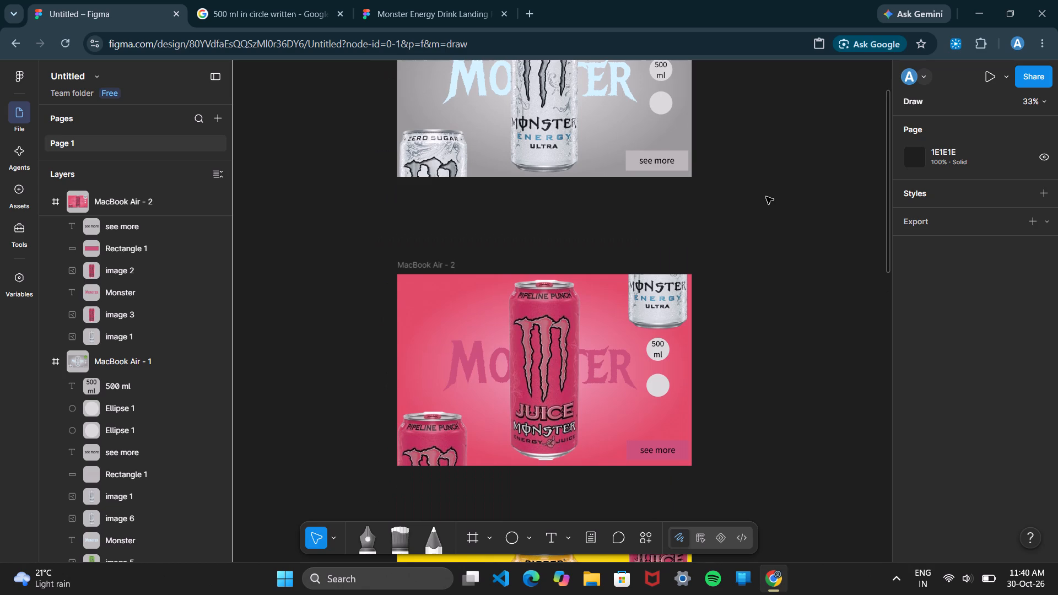